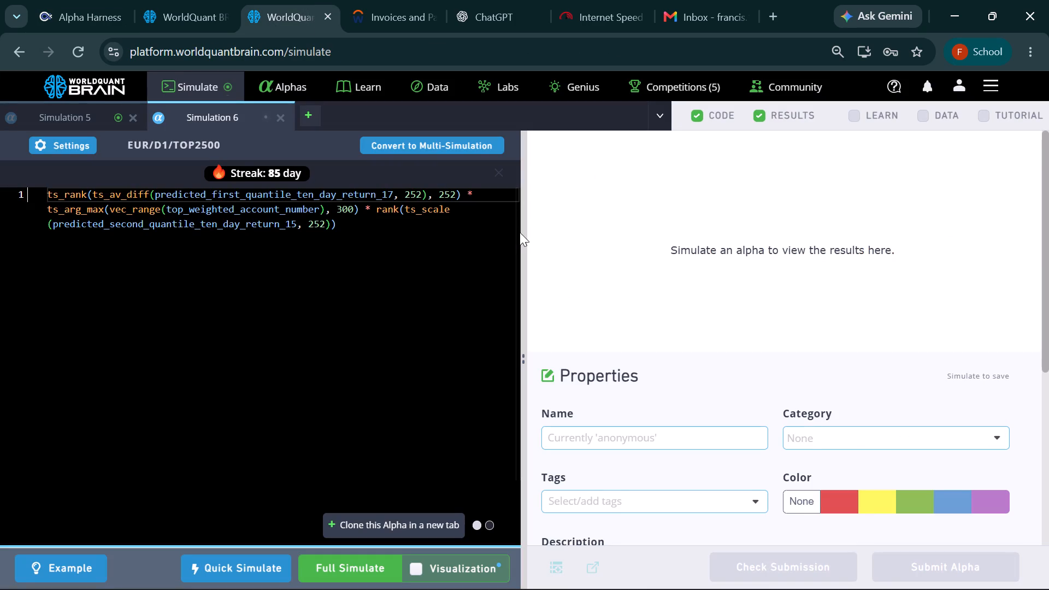
Close the Simulation 6 tab in WorldQuant BRAIN, discarding its unsimulated code.
{"action": "left_click", "coordinate": [280, 121]}
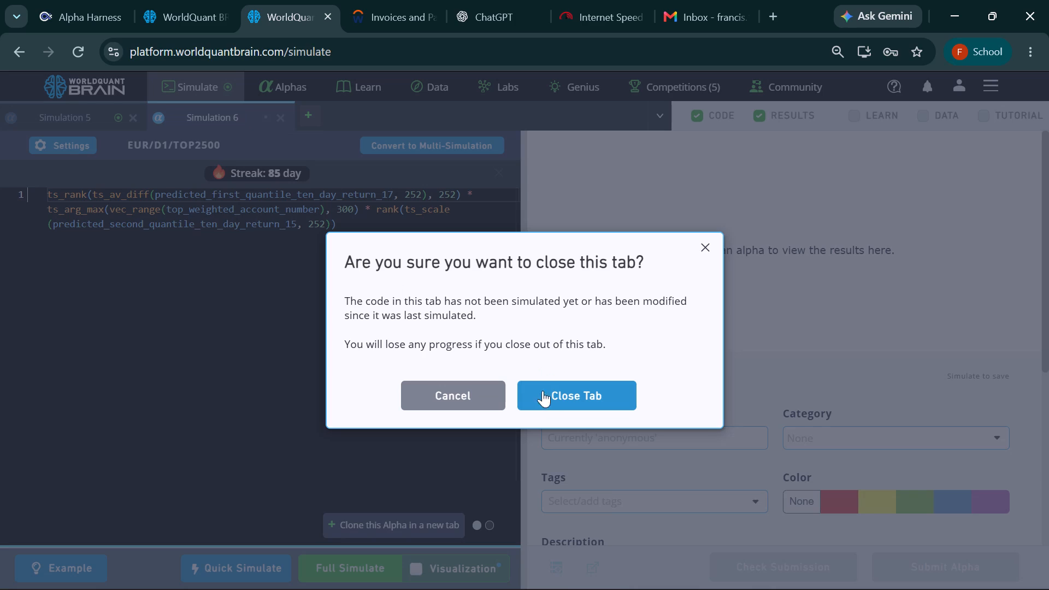
{"action": "left_click", "coordinate": [565, 392]}
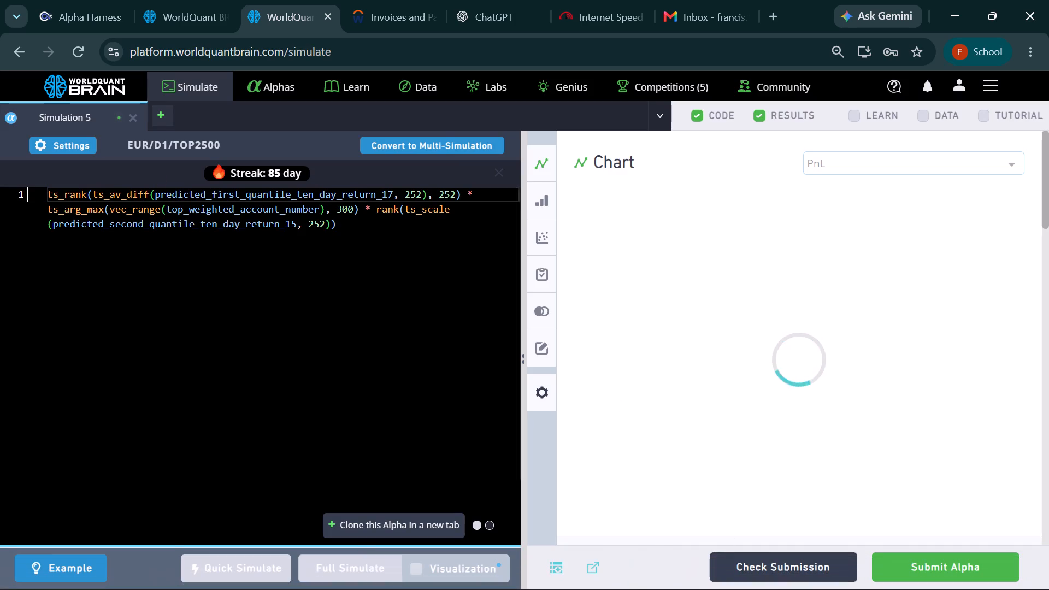
Clone the Simulation 5 alpha into a new tab and replace its code with the copied expression using country_level_analyst_forecast_dispersion_score in ts_av_diff.
{"action": "left_click", "coordinate": [353, 523]}
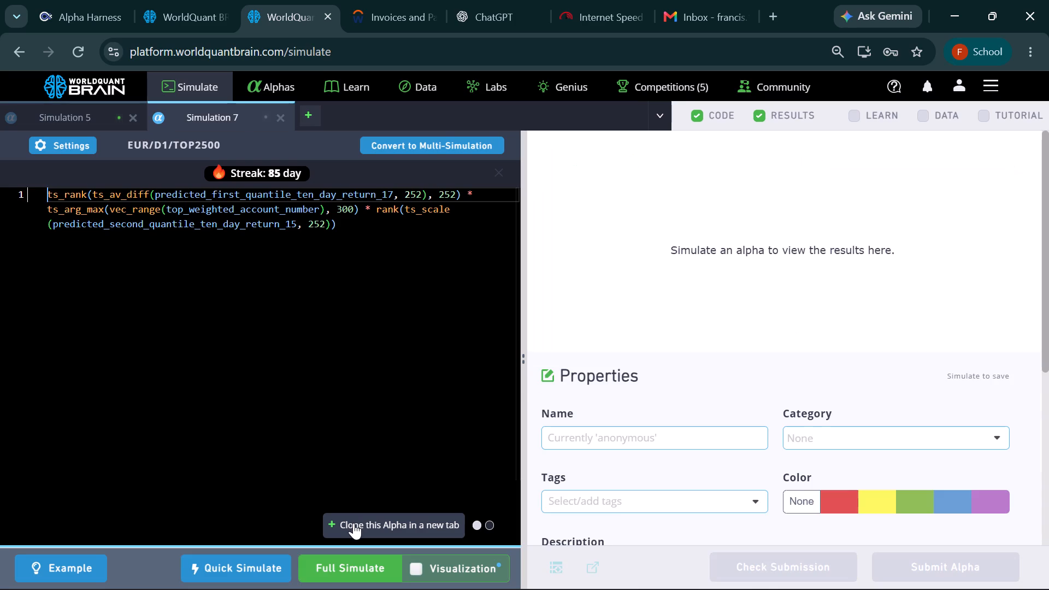
{"action": "left_click", "coordinate": [274, 313]}
{"action": "key", "text": "ctrl+a"}
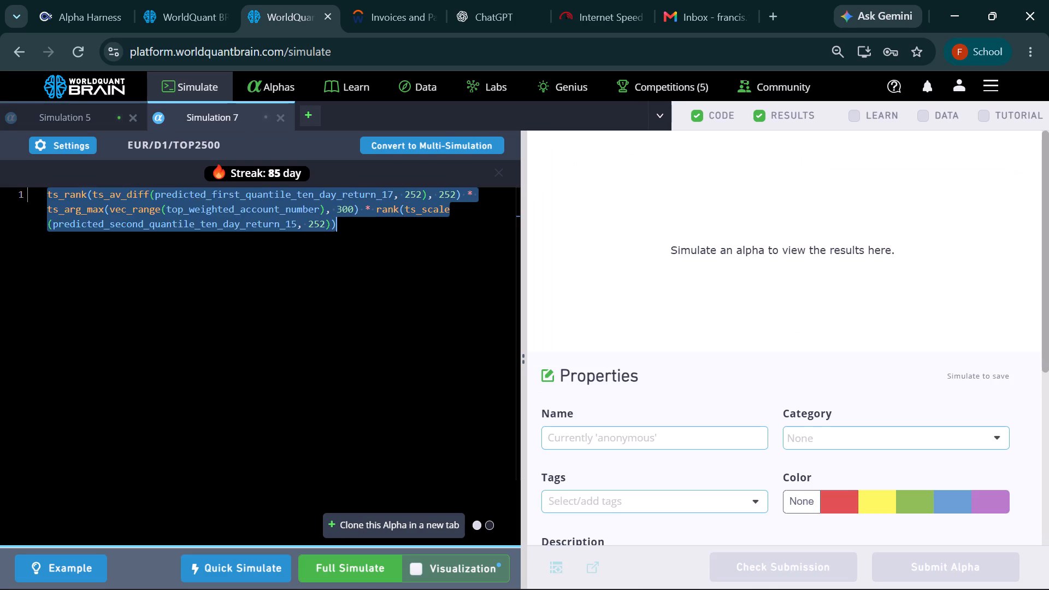
{"action": "key", "text": "BackSpace"}
{"action": "key", "text": "ctrl+v"}
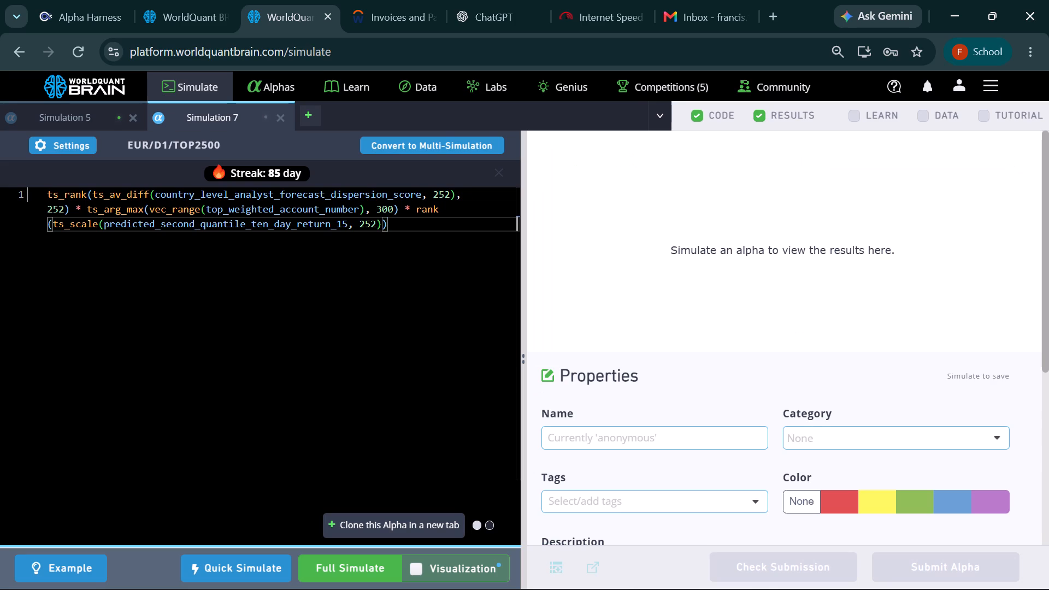
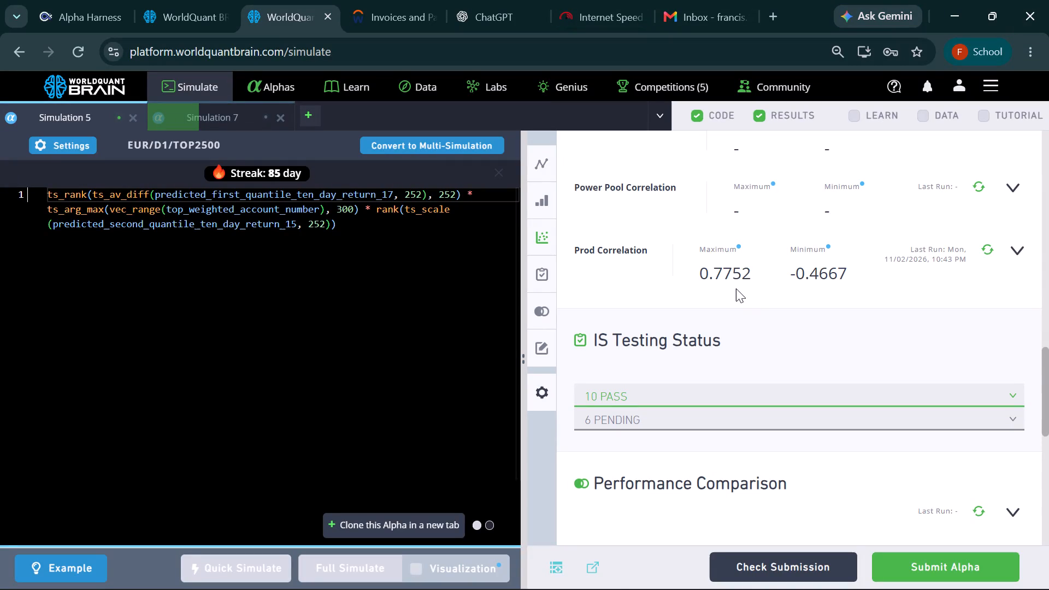
Examine Simulation 5's passed and pending IS tests, properties and correlation results.
{"action": "left_click", "coordinate": [591, 398]}
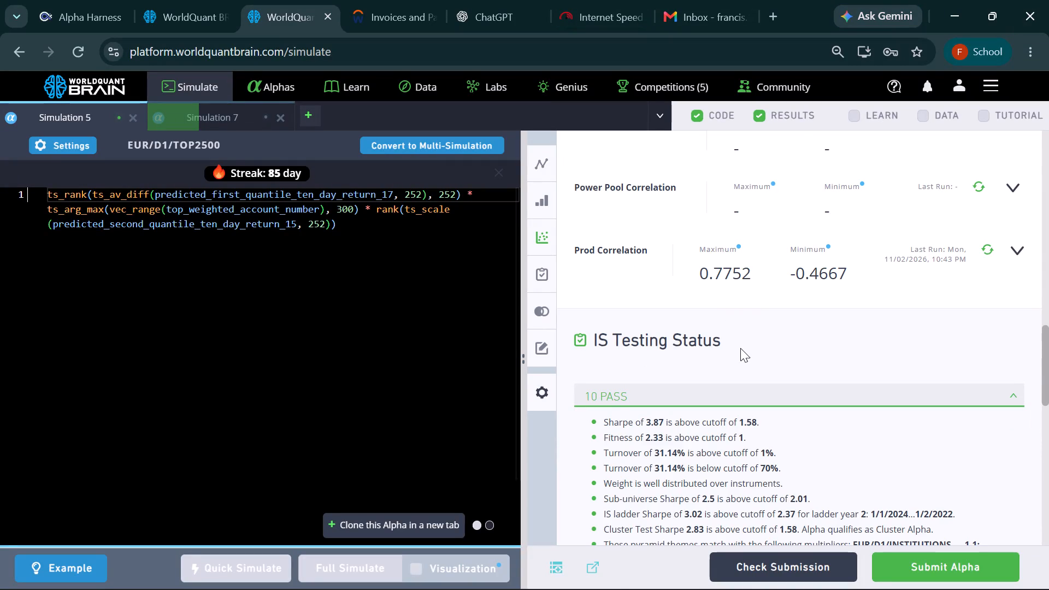
{"action": "scroll", "coordinate": [740, 348], "scroll_direction": "down", "scroll_amount": 4}
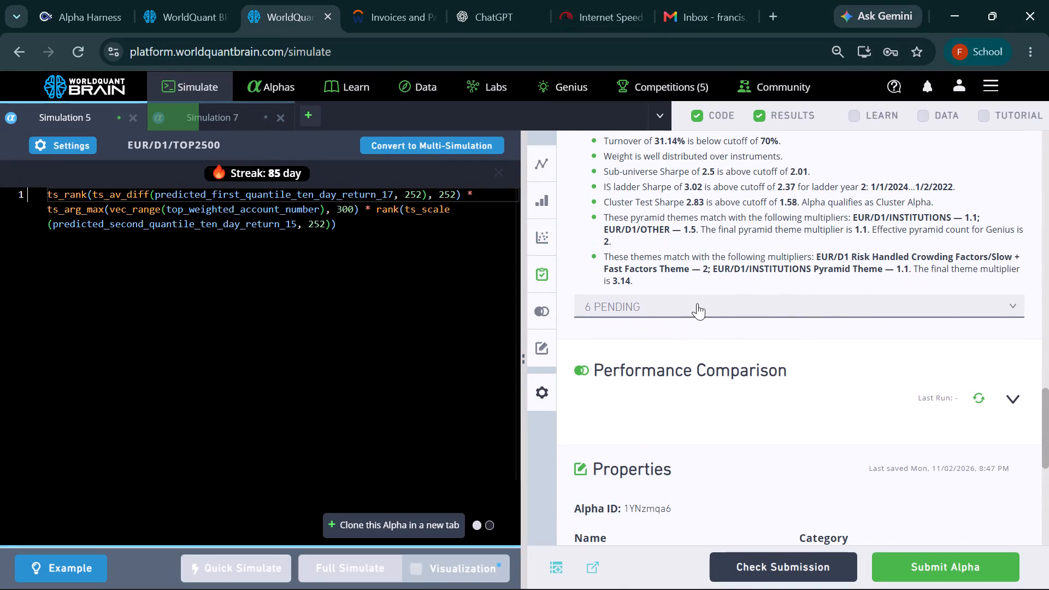
{"action": "left_click", "coordinate": [697, 303]}
{"action": "scroll", "coordinate": [749, 315], "scroll_direction": "down", "scroll_amount": 7}
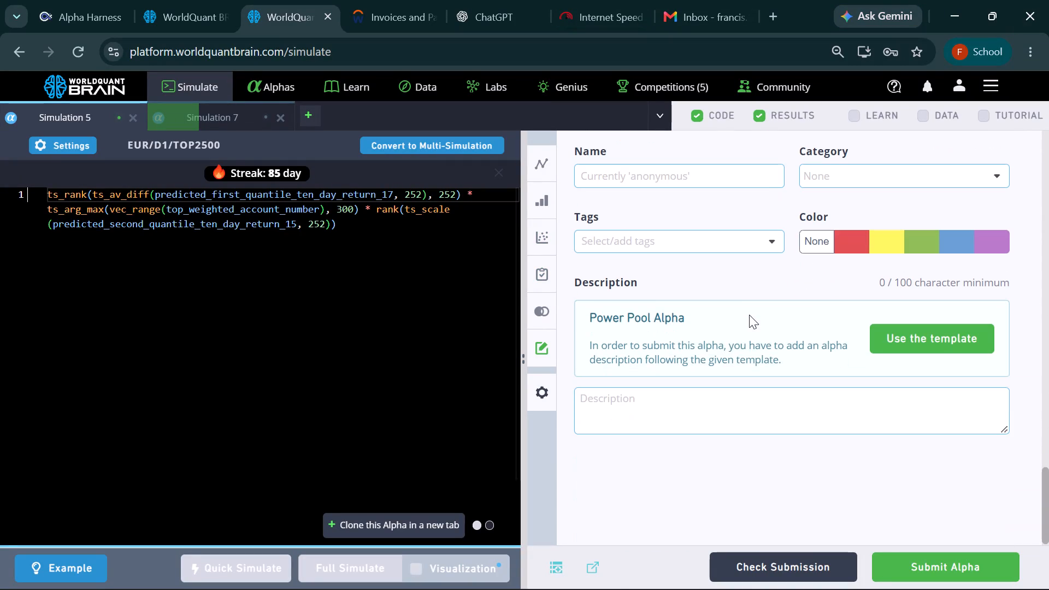
{"action": "scroll", "coordinate": [611, 401], "scroll_direction": "up", "scroll_amount": 13}
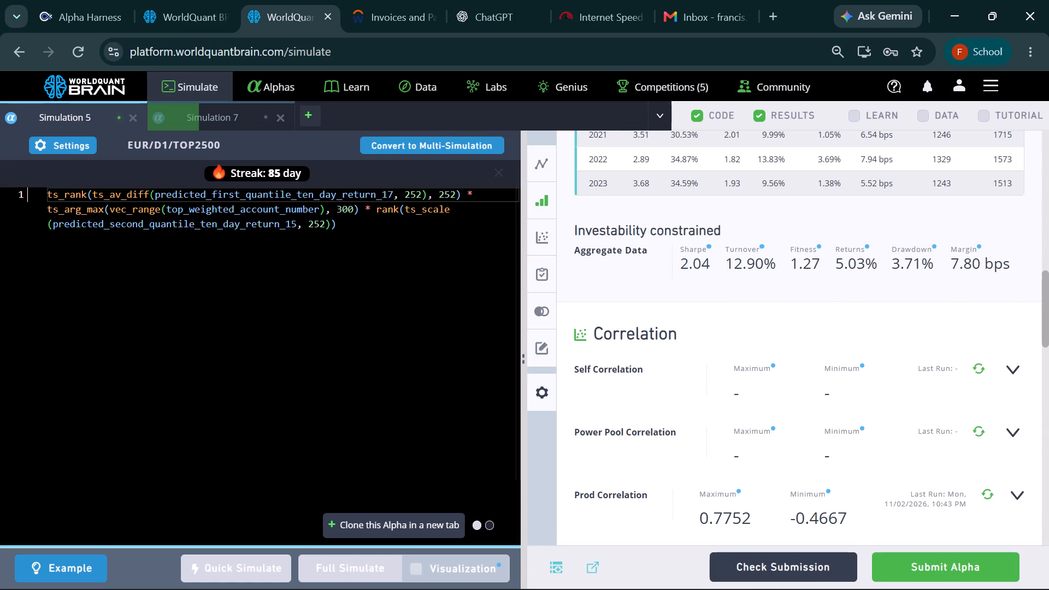
Open Simulation 7 and review its IS summary, correlation and testing status results.
{"action": "left_click", "coordinate": [245, 117]}
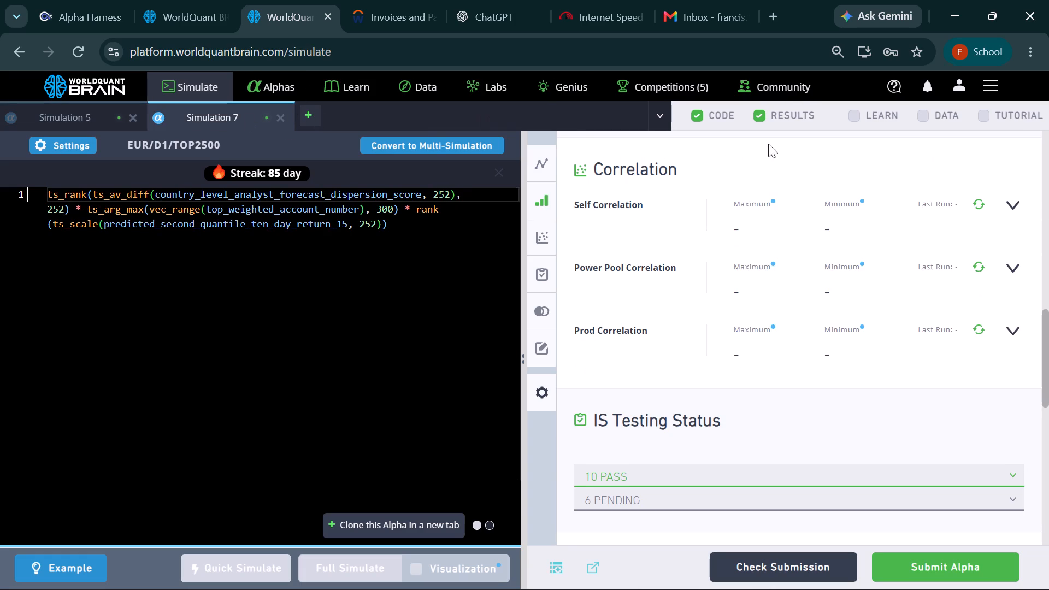
{"action": "scroll", "coordinate": [788, 187], "scroll_direction": "down", "scroll_amount": 3}
{"action": "scroll", "coordinate": [805, 213], "scroll_direction": "up", "scroll_amount": 11}
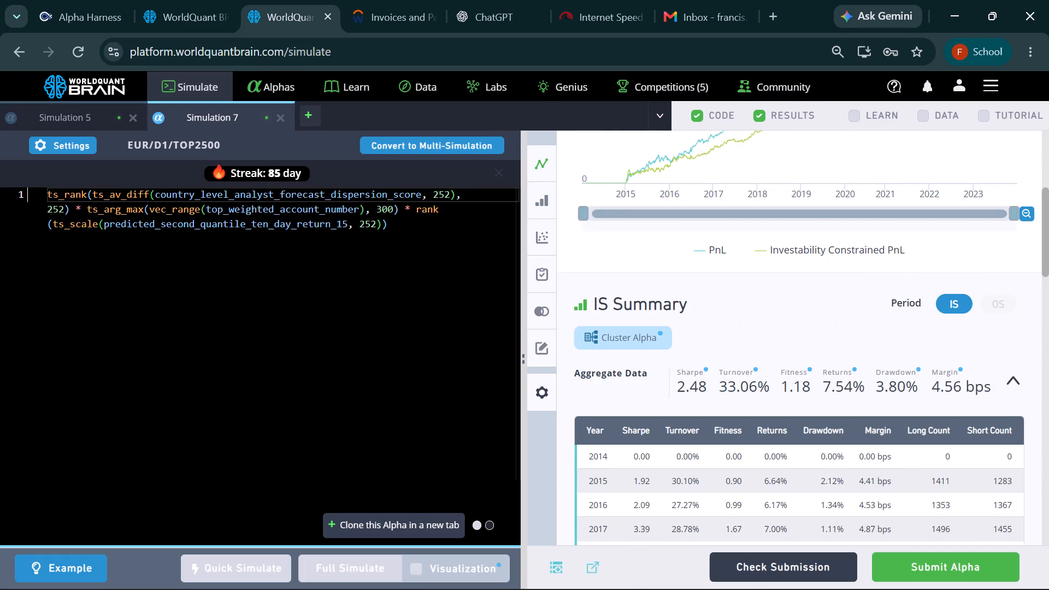
{"action": "scroll", "coordinate": [812, 214], "scroll_direction": "down", "scroll_amount": 9}
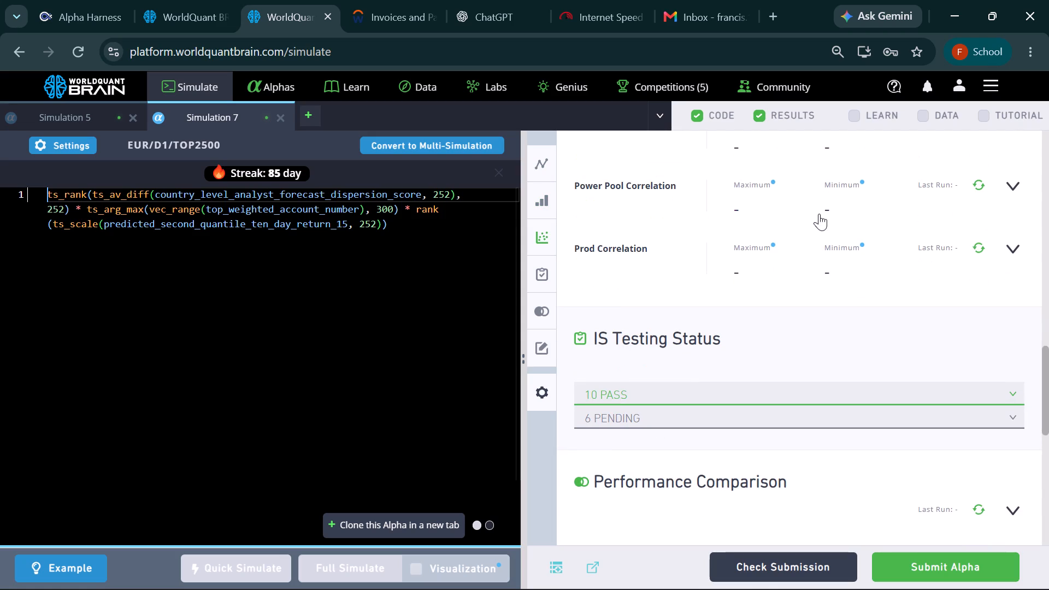
In Simulation 7's expression, replace the leading ts_rank operator with ts_decay_linear and run a full simulation.
{"action": "left_click", "coordinate": [85, 195]}
{"action": "key", "text": "BackSpace"}
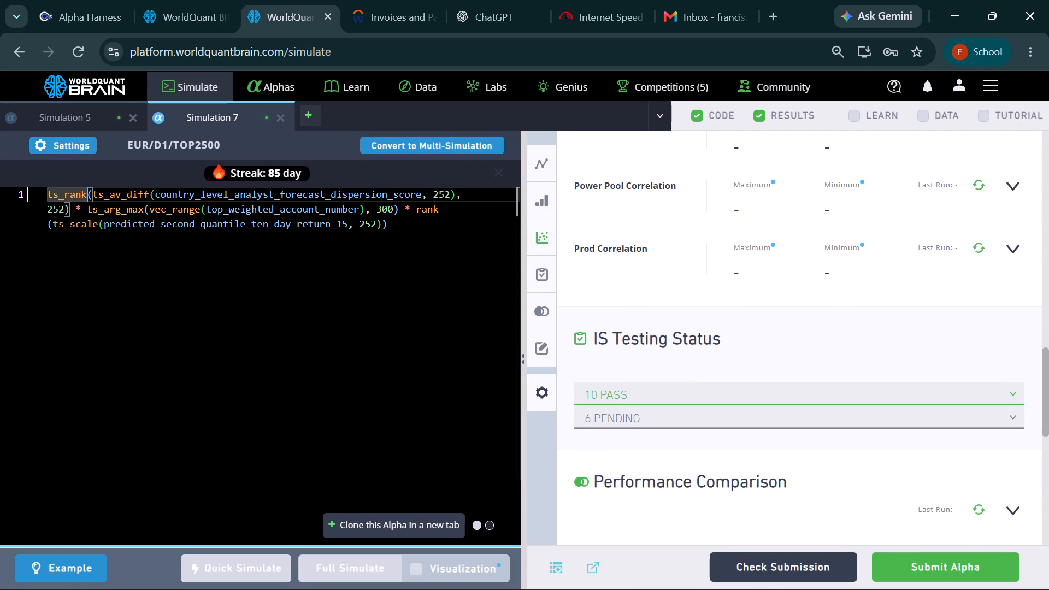
{"action": "key", "text": "BackSpace"}
{"action": "key", "text": "BackSpace"}
{"action": "key", "text": "BackSpace"}
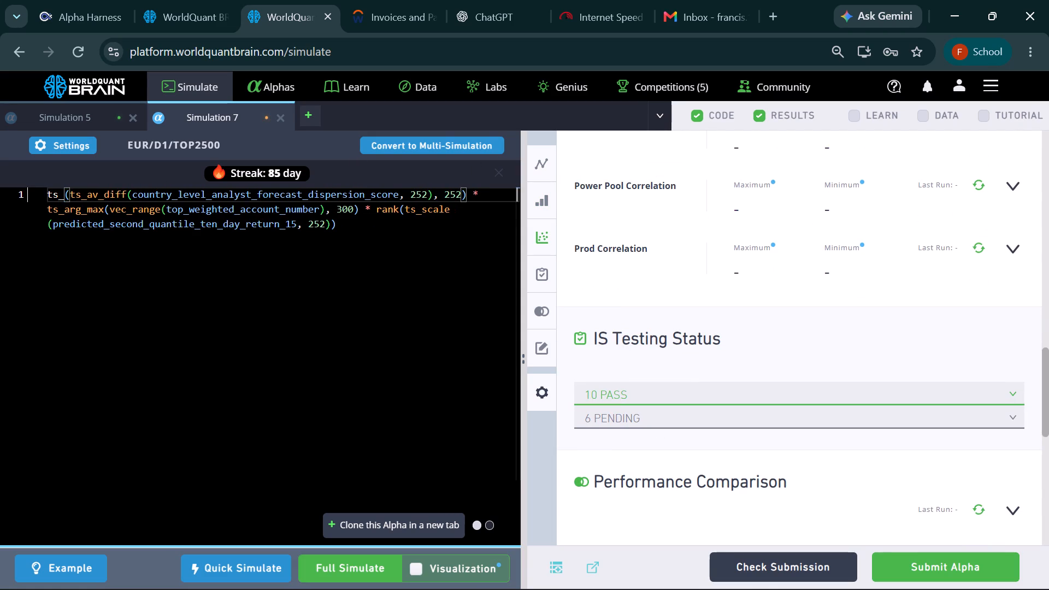
{"action": "type", "text": "decay"}
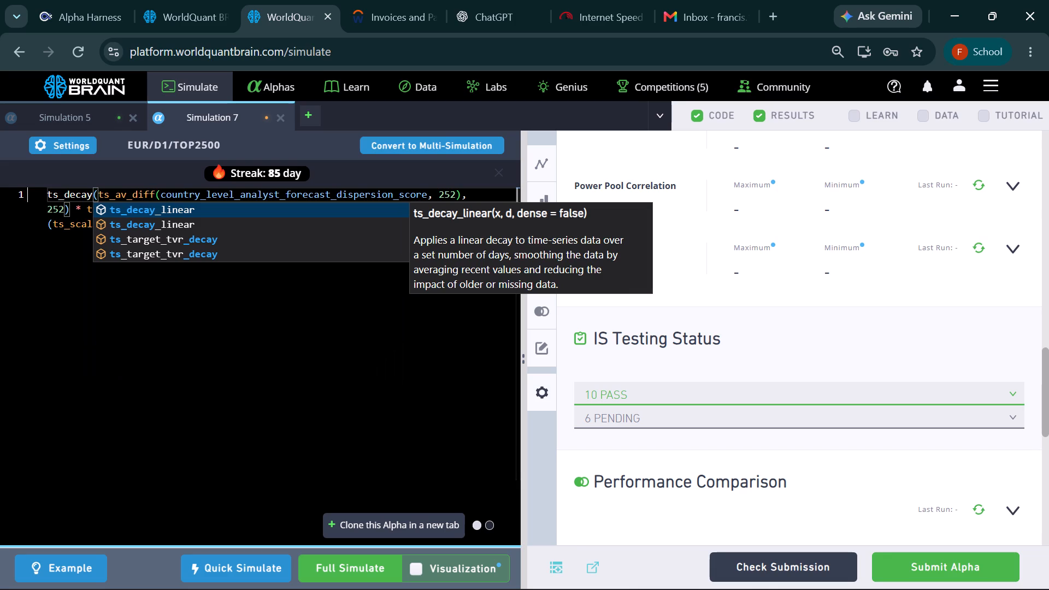
{"action": "left_click", "coordinate": [198, 213]}
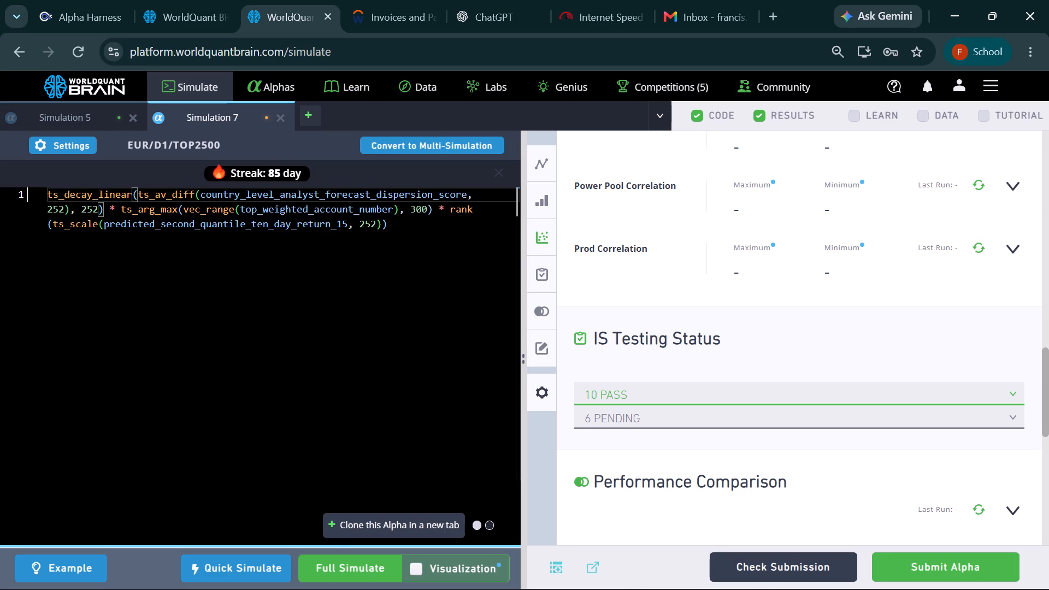
{"action": "left_click", "coordinate": [369, 565]}
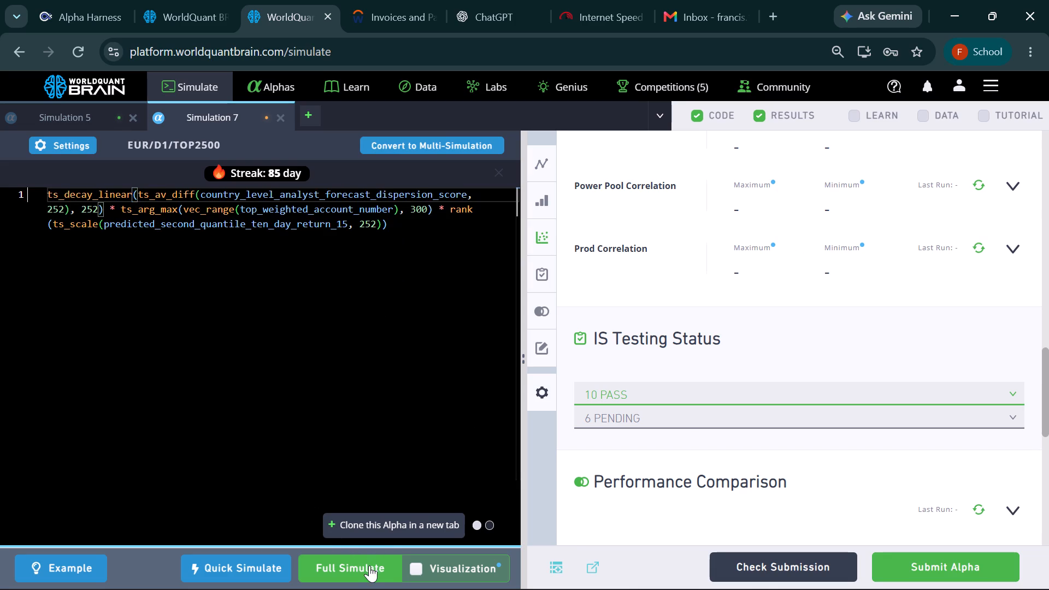
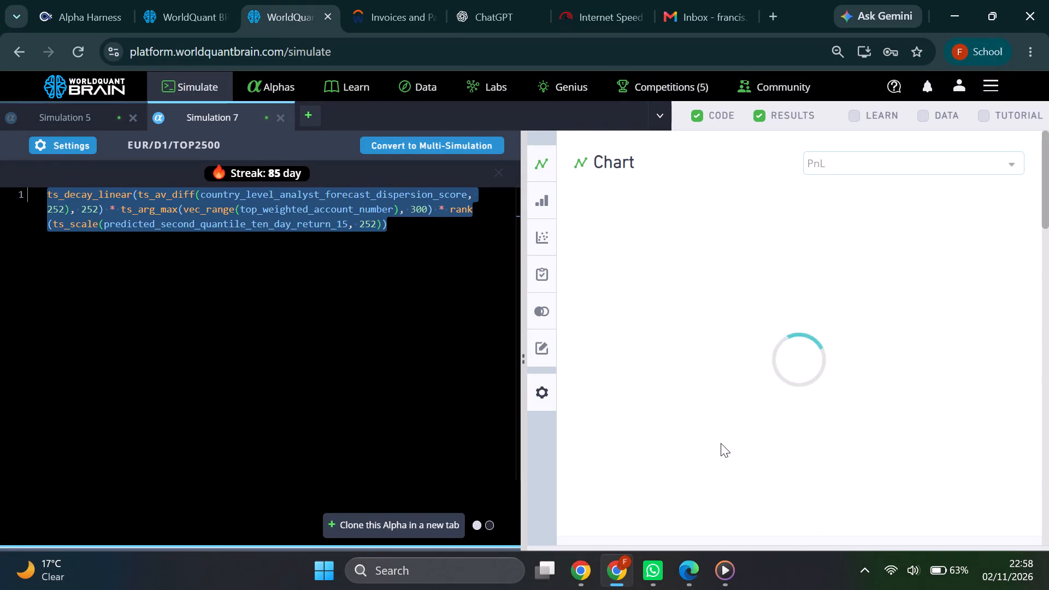
Review Simulation 7's IS Summary, expand the passed tests under IS Testing Status, and run the Prod Correlation check.
{"action": "scroll", "coordinate": [712, 422], "scroll_direction": "down", "scroll_amount": 3}
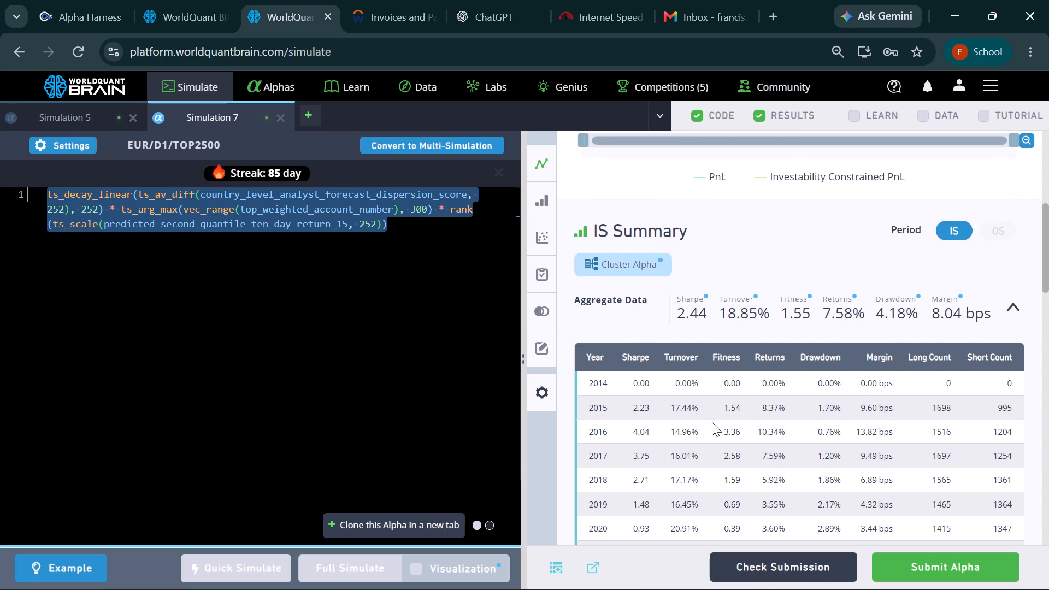
{"action": "scroll", "coordinate": [712, 422], "scroll_direction": "down", "scroll_amount": 3}
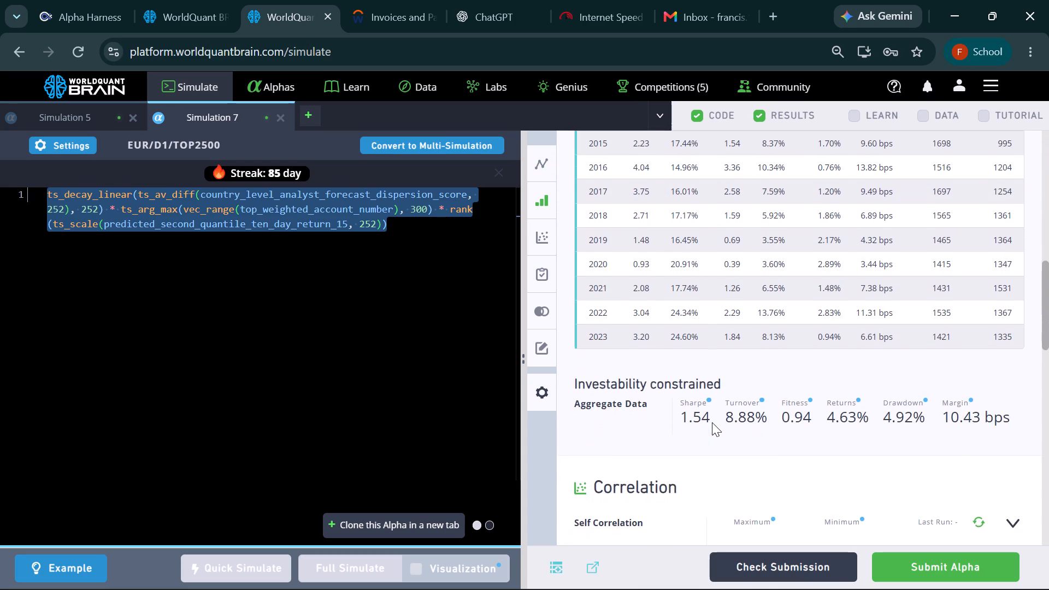
{"action": "scroll", "coordinate": [712, 422], "scroll_direction": "down", "scroll_amount": 3}
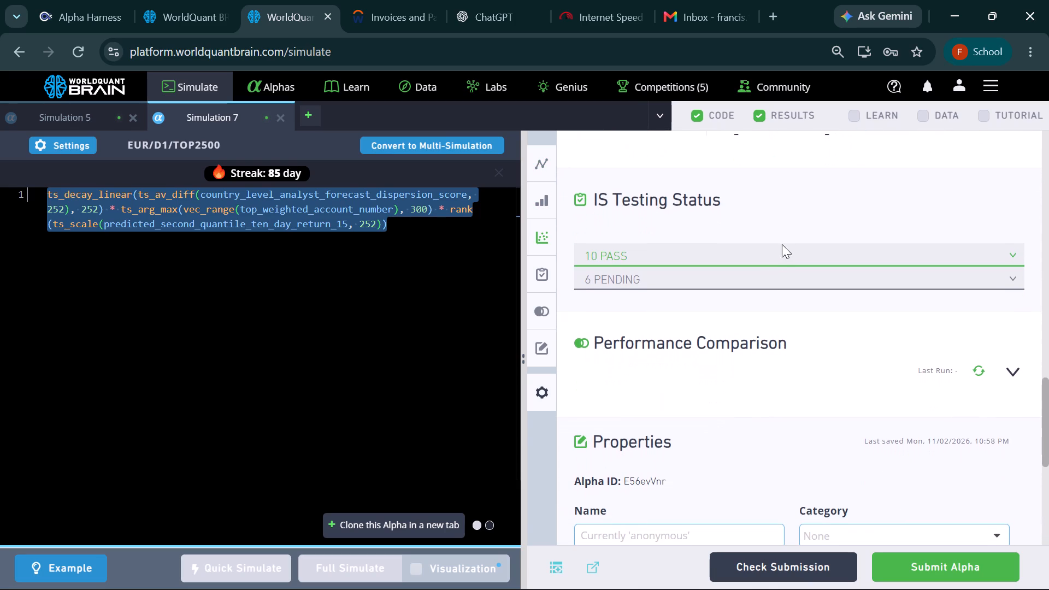
{"action": "left_click", "coordinate": [780, 256]}
{"action": "scroll", "coordinate": [780, 256], "scroll_direction": "up", "scroll_amount": 2}
{"action": "left_click", "coordinate": [977, 290]}
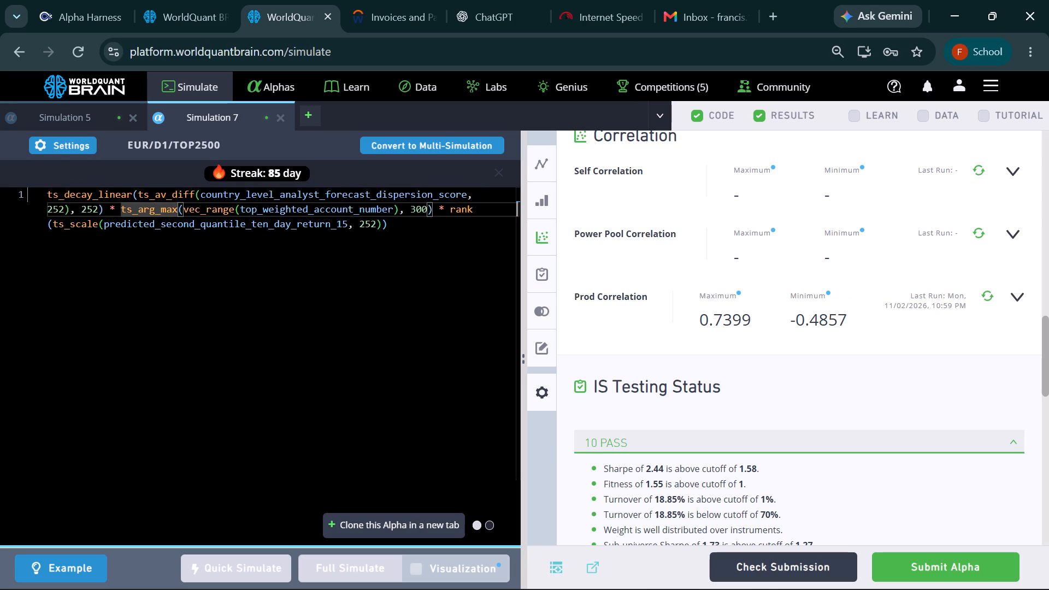
In Simulation 7's expression, replace the ts_arg_max operator before vec_range(top_weighted_account_number) with ts_delay.
{"action": "key", "text": "BackSpace"}
{"action": "key", "text": "BackSpace"}
{"action": "key", "text": "BackSpace"}
{"action": "key", "text": "BackSpace"}
{"action": "key", "text": "BackSpace"}
{"action": "key", "text": "BackSpace"}
{"action": "key", "text": "BackSpace"}
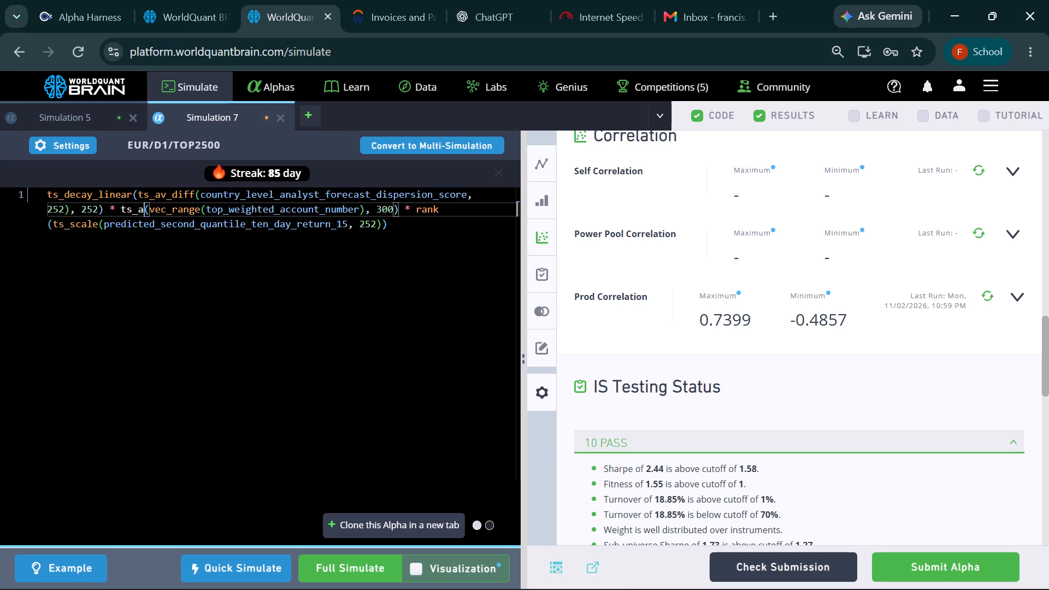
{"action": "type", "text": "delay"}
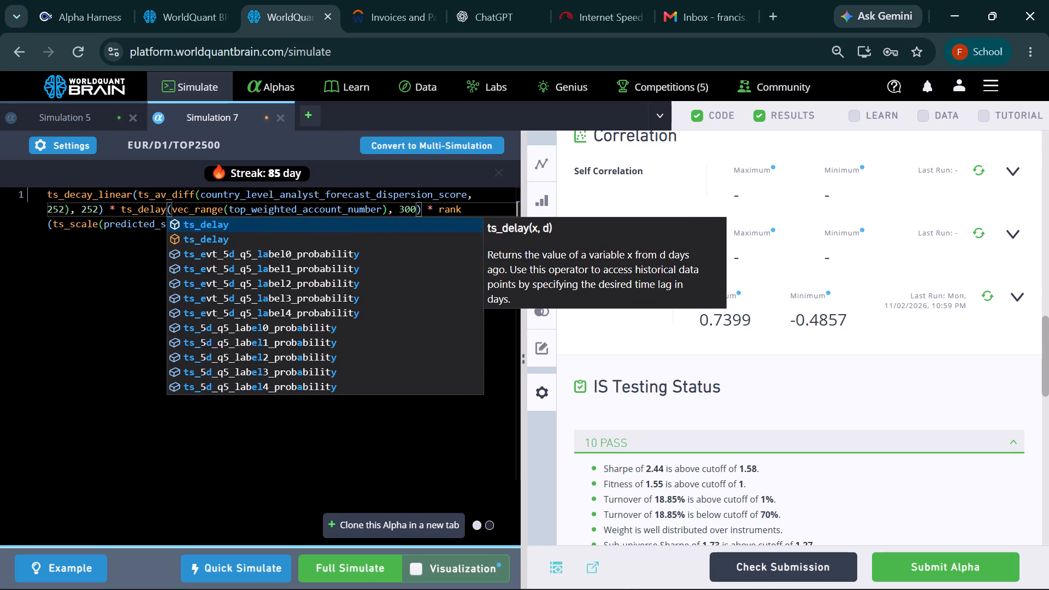
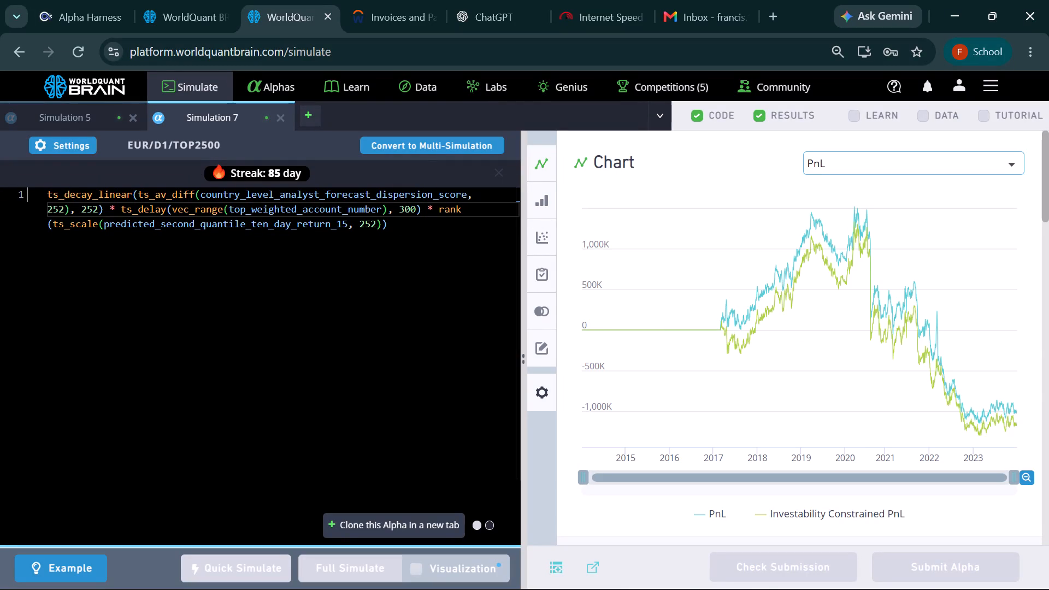
In Simulation 7's expression, trim the ts_delay operator name before vec_range(top_weighted_account_number) back to ts_d for replacement.
{"action": "left_click", "coordinate": [168, 208]}
{"action": "key", "text": "BackSpace"}
{"action": "key", "text": "BackSpace"}
{"action": "key", "text": "BackSpace"}
{"action": "key", "text": "BackSpace"}
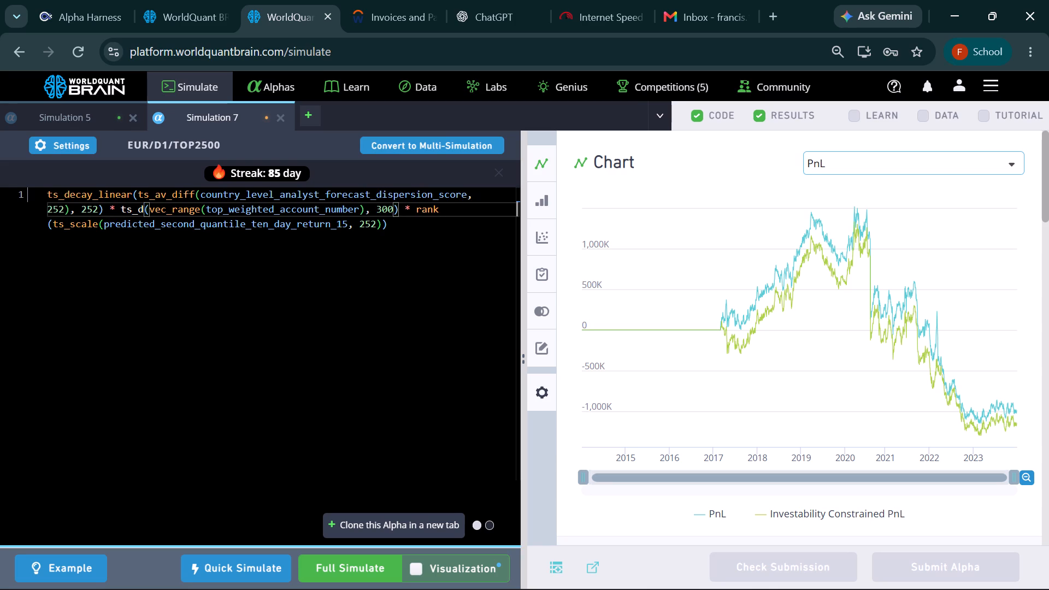
In the Simulation 7 expression, change the operator applied to vec_range(top_weighted_account_number) to ts_av_diff.
{"action": "key", "text": "BackSpace"}
{"action": "type", "text": "av"}
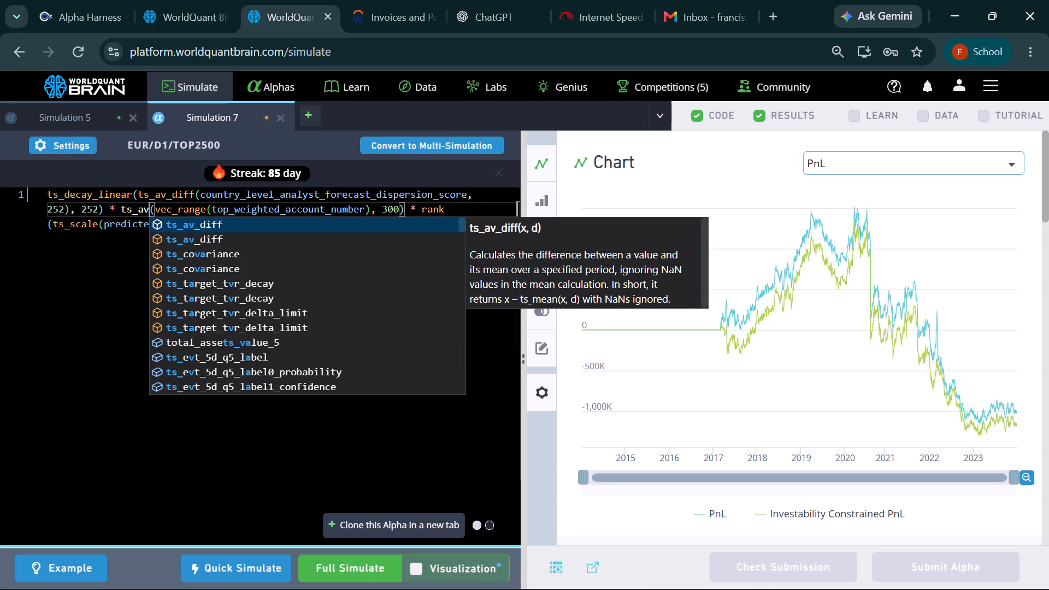
{"action": "left_click", "coordinate": [208, 222]}
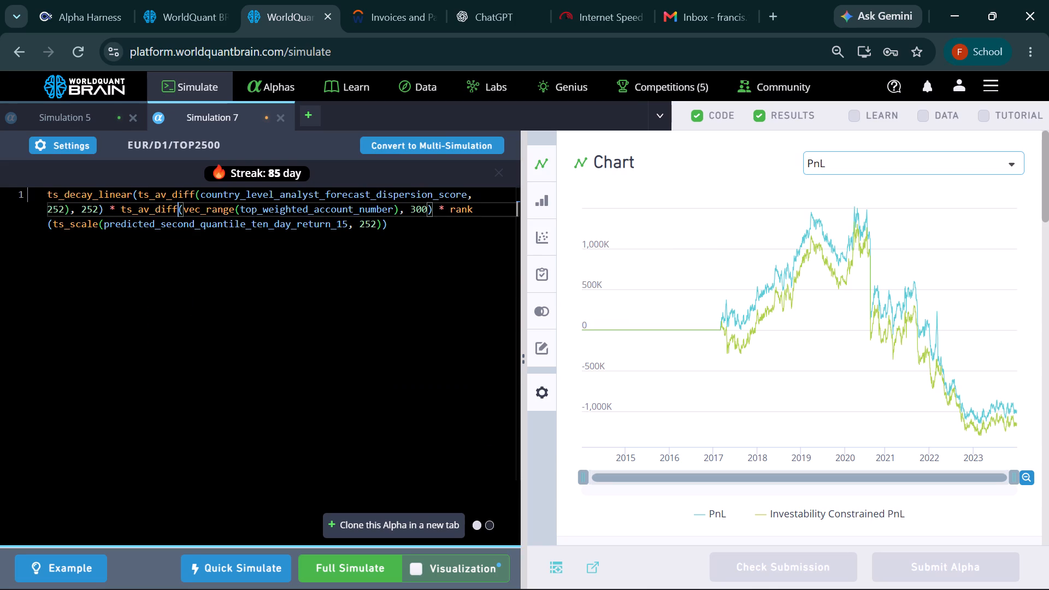
Replace the ts_av_diff operator around country_level_analyst_forecast_dispersion_score with ts_arg_max, inside ts_decay_linear.
{"action": "left_click", "coordinate": [191, 189]}
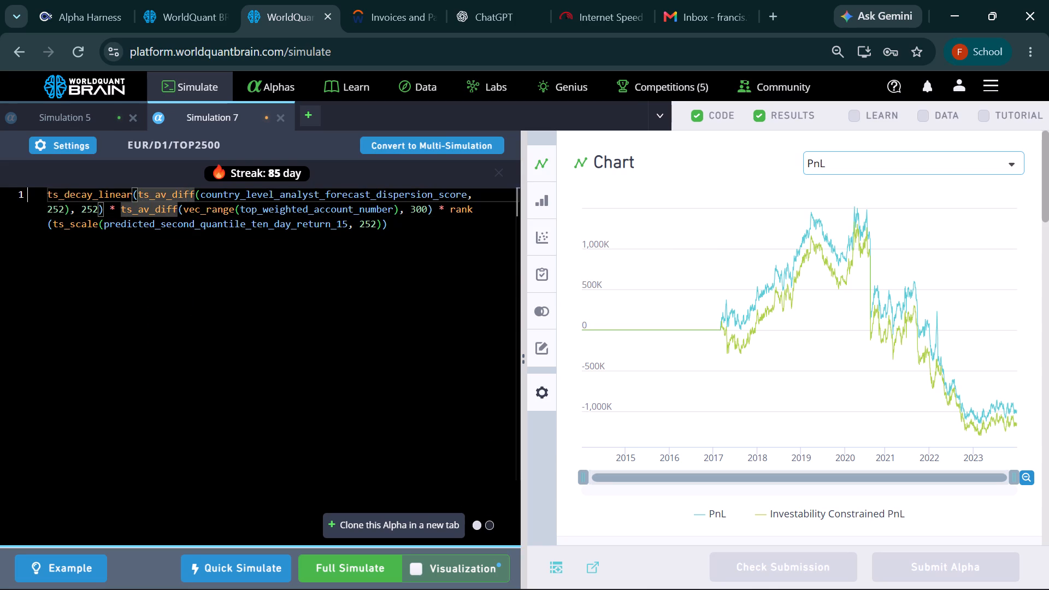
{"action": "key", "text": "BackSpace"}
{"action": "key", "text": "BackSpace"}
{"action": "key", "text": "BackSpace"}
{"action": "key", "text": "BackSpace"}
{"action": "key", "text": "BackSpace"}
{"action": "key", "text": "BackSpace"}
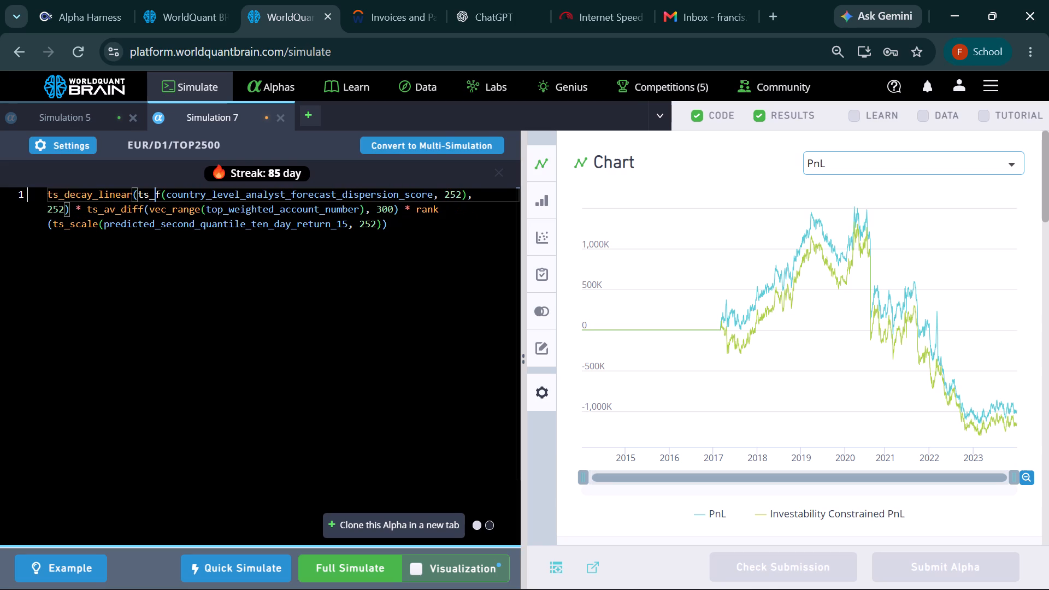
{"action": "key", "text": "Right"}
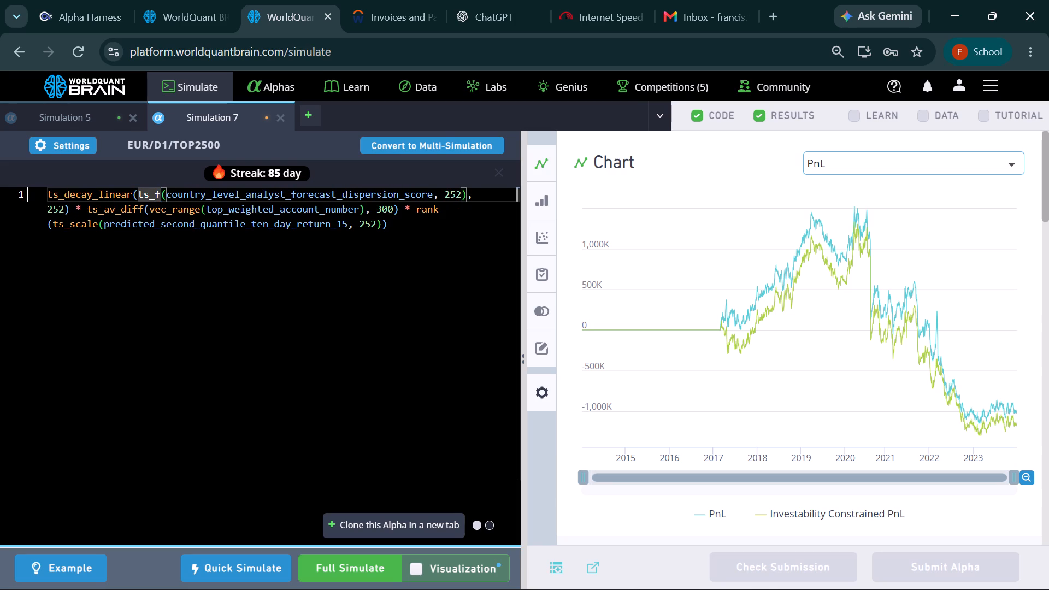
{"action": "key", "text": "BackSpace"}
{"action": "type", "text": "ag"}
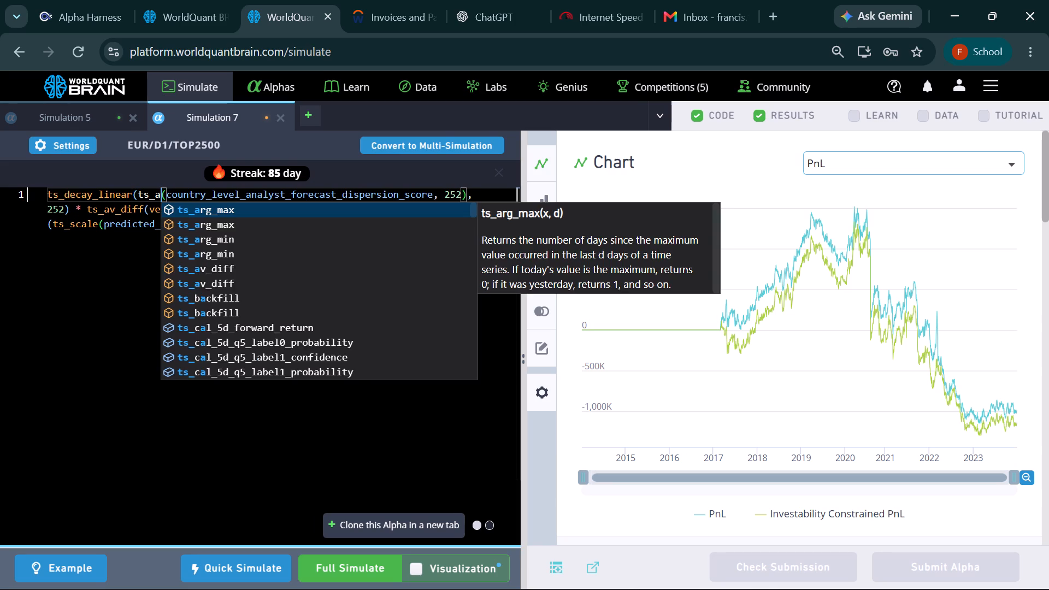
{"action": "left_click", "coordinate": [215, 210]}
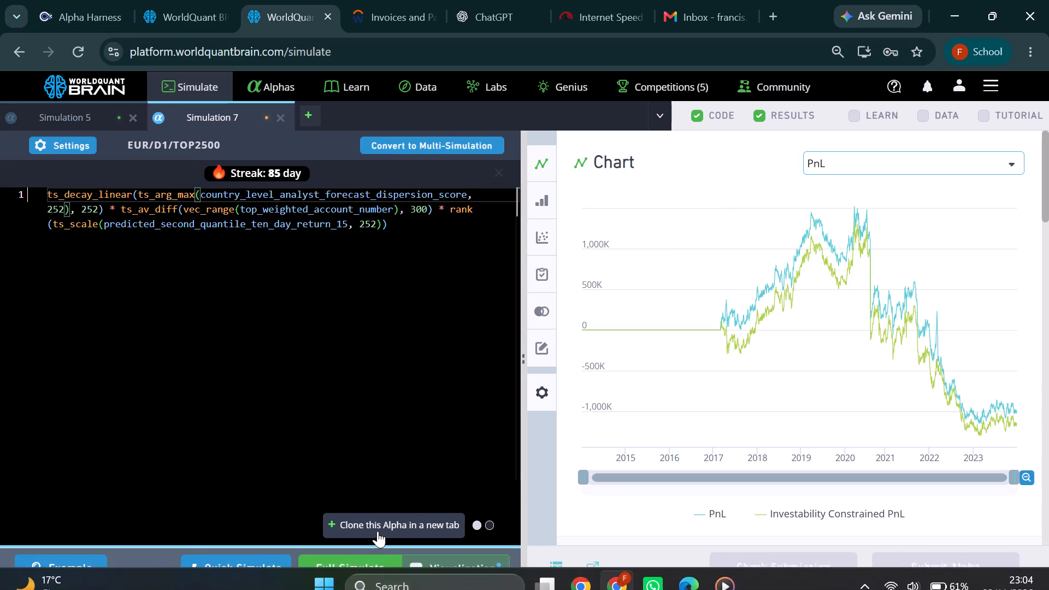
Run a full simulation of the edited EUR/D1/TOP2500 alpha expression.
{"action": "left_click", "coordinate": [373, 562]}
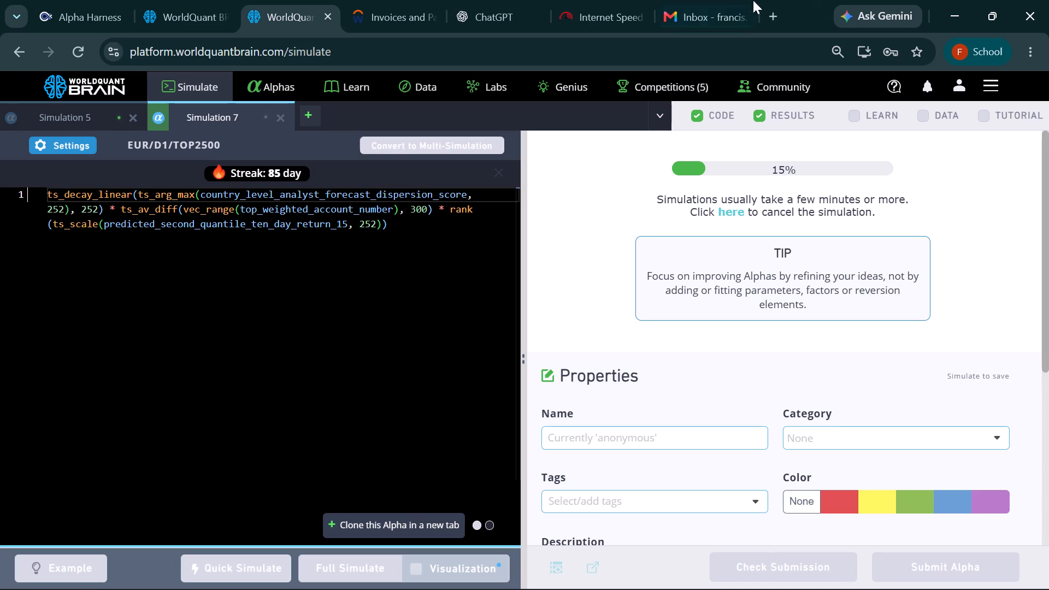
Rerun the internet speed test on fast.com, and return to the Simulation 7 page to check its progress.
{"action": "left_click", "coordinate": [617, 0]}
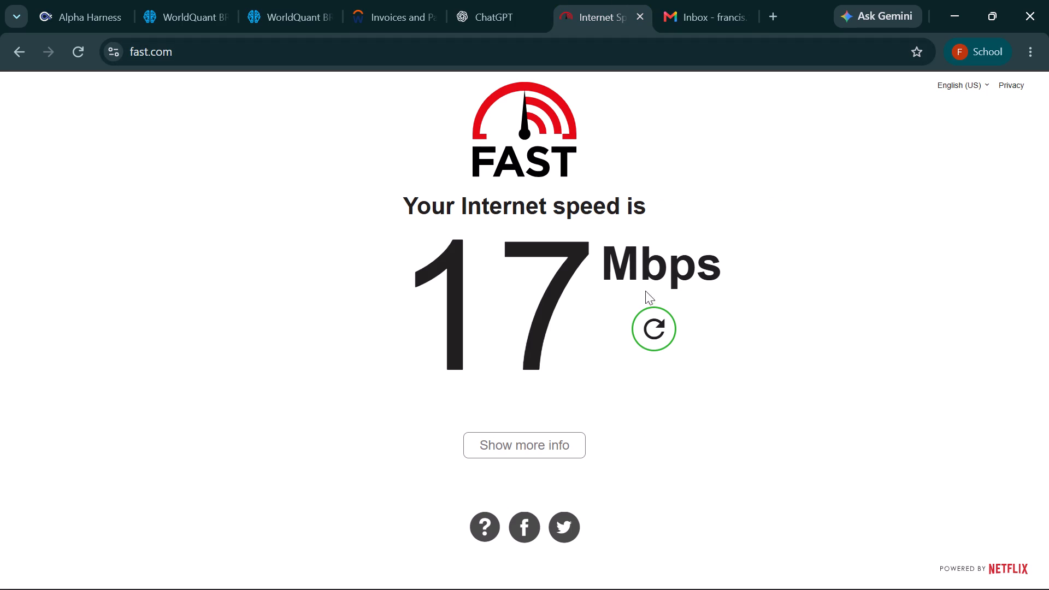
{"action": "left_click", "coordinate": [646, 328]}
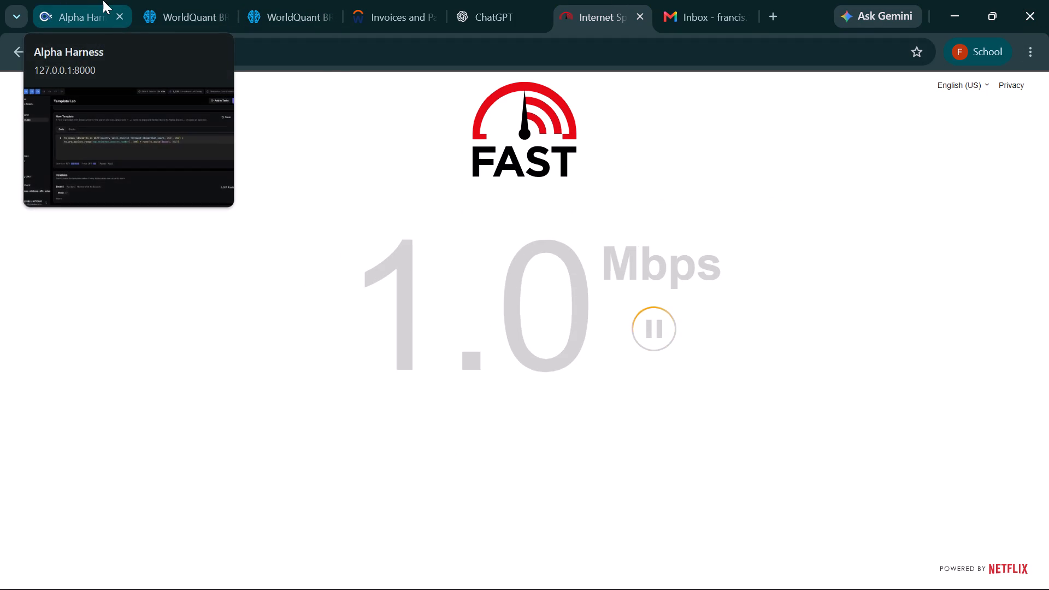
{"action": "left_click", "coordinate": [164, 2]}
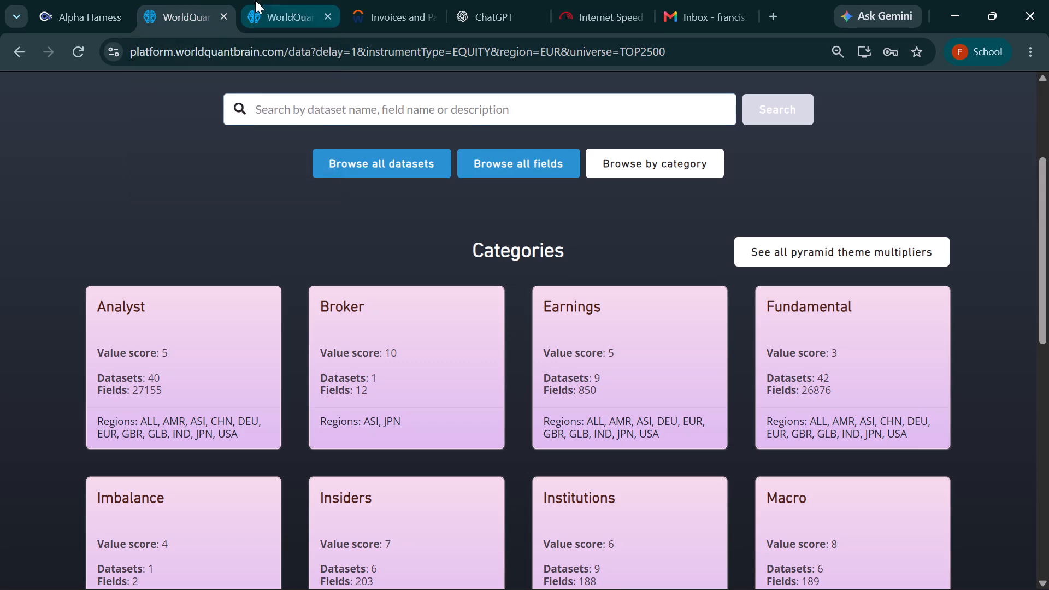
{"action": "left_click", "coordinate": [273, 0]}
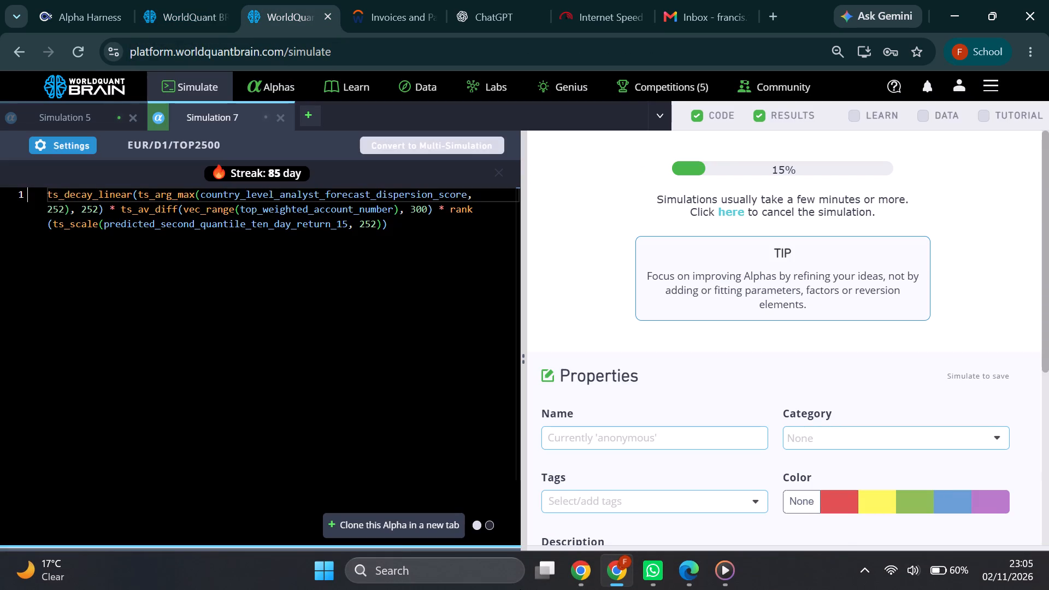
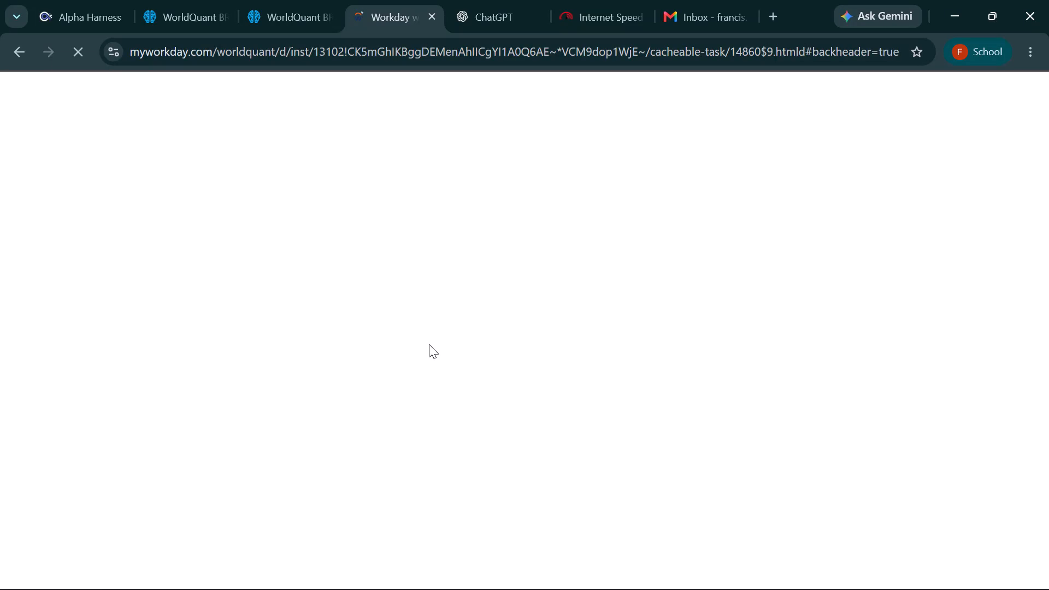
In the Simulation 7 expression, replace the ts_av_diff operator around vec_range(top_weighted_account_number) with ts_rank.
{"action": "left_click", "coordinate": [293, 5]}
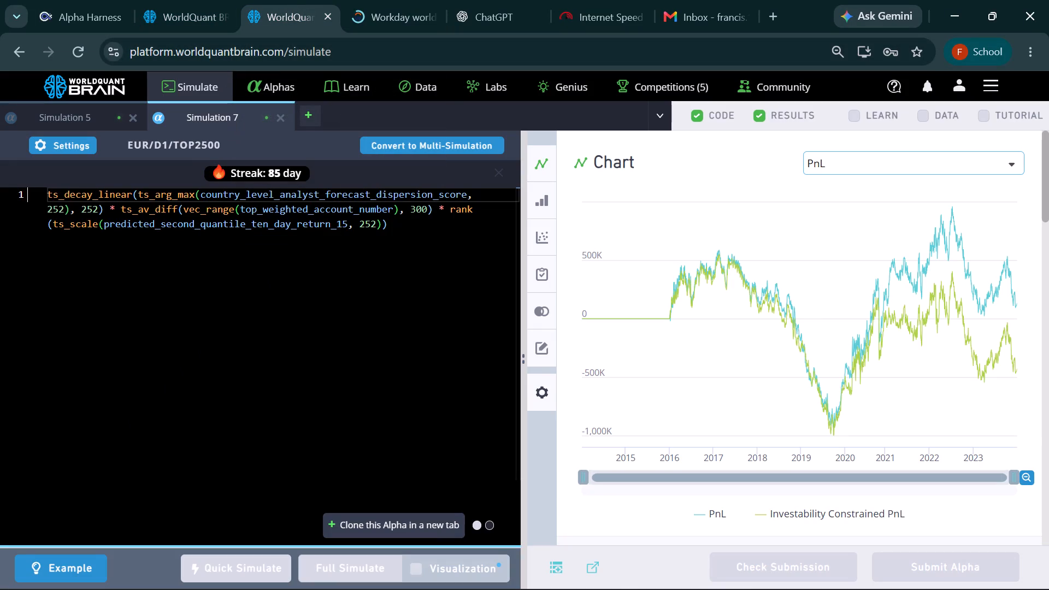
{"action": "left_click", "coordinate": [179, 203]}
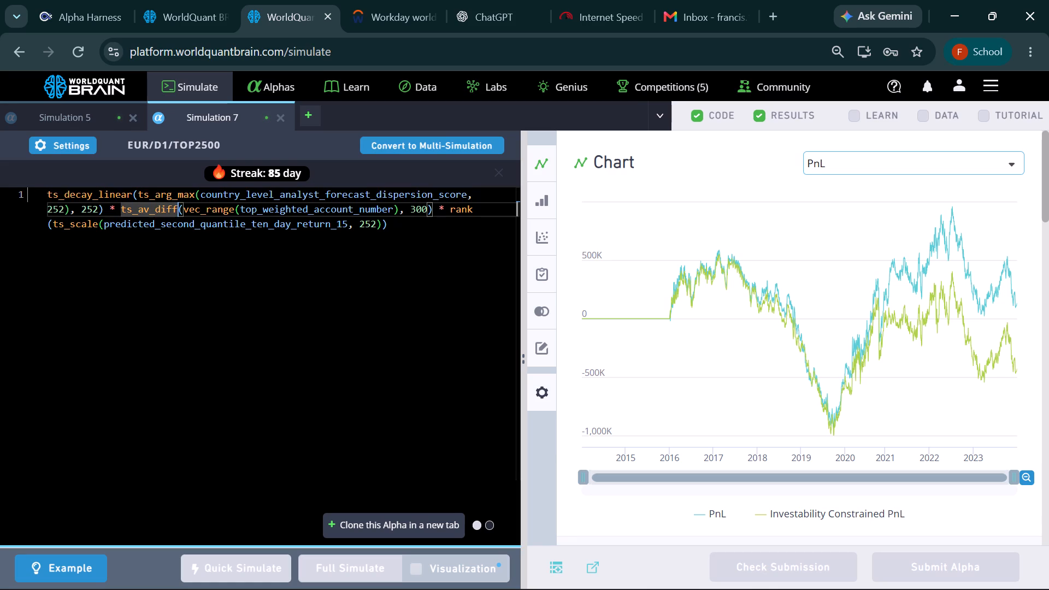
{"action": "key", "text": "BackSpace"}
{"action": "key", "text": "BackSpace"}
{"action": "key", "text": "BackSpace"}
{"action": "key", "text": "BackSpace"}
{"action": "key", "text": "BackSpace"}
{"action": "key", "text": "BackSpace"}
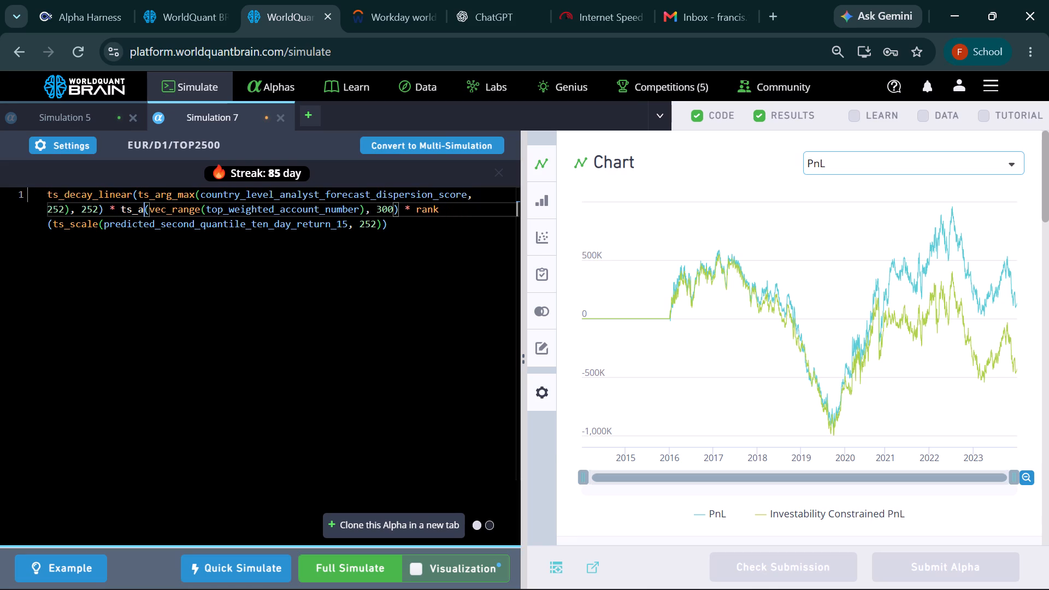
{"action": "key", "text": "BackSpace"}
{"action": "type", "text": "rank"}
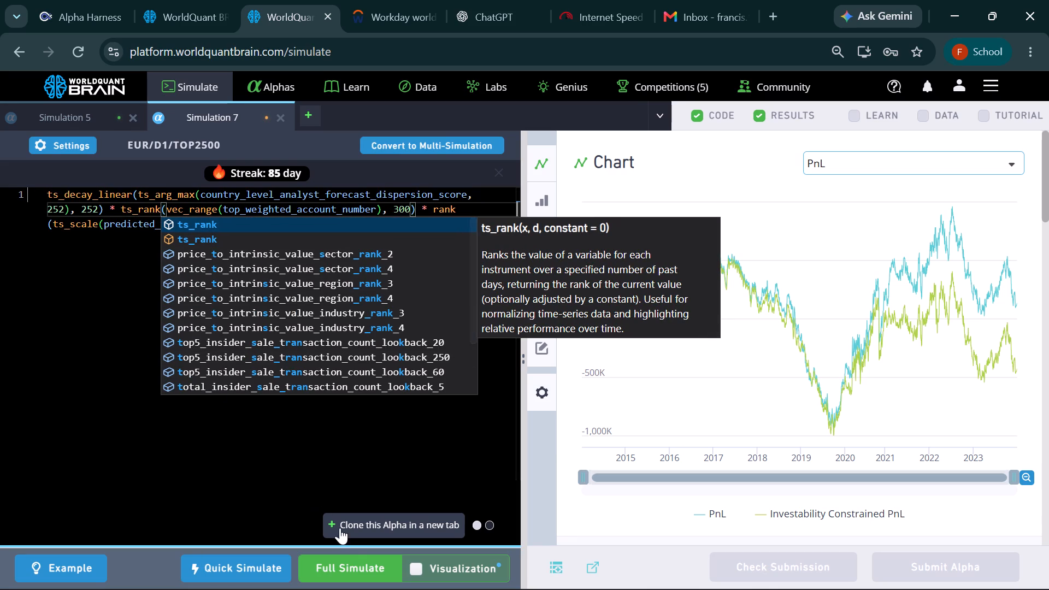
Run a full simulation of the edited EUR/D1/TOP2500 alpha expression.
{"action": "left_click", "coordinate": [358, 563]}
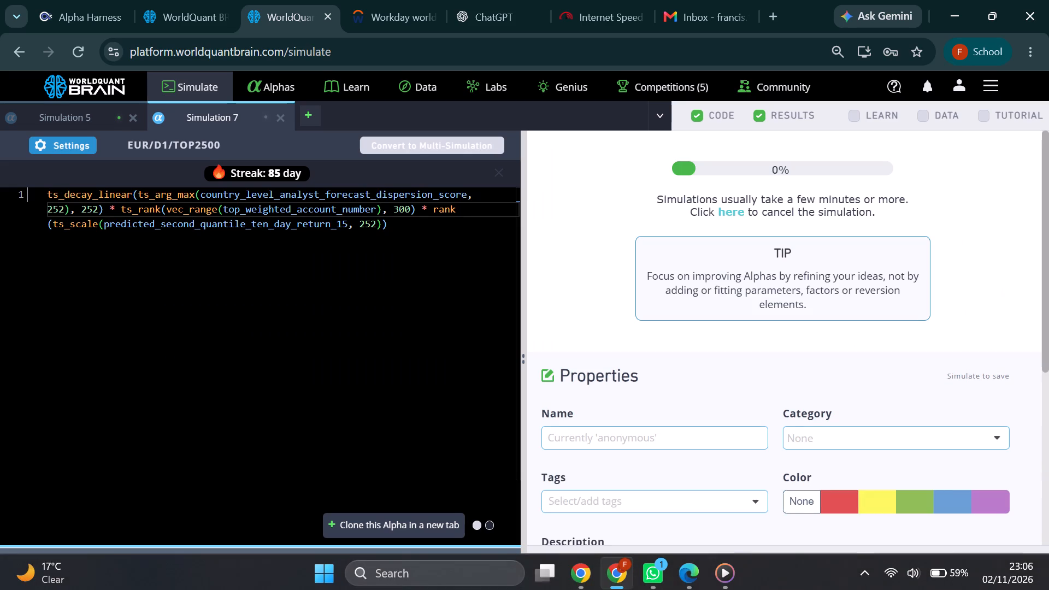
Switch to the WorldQuant Workday page to check whether it has loaded.
{"action": "double_click", "coordinate": [391, 4]}
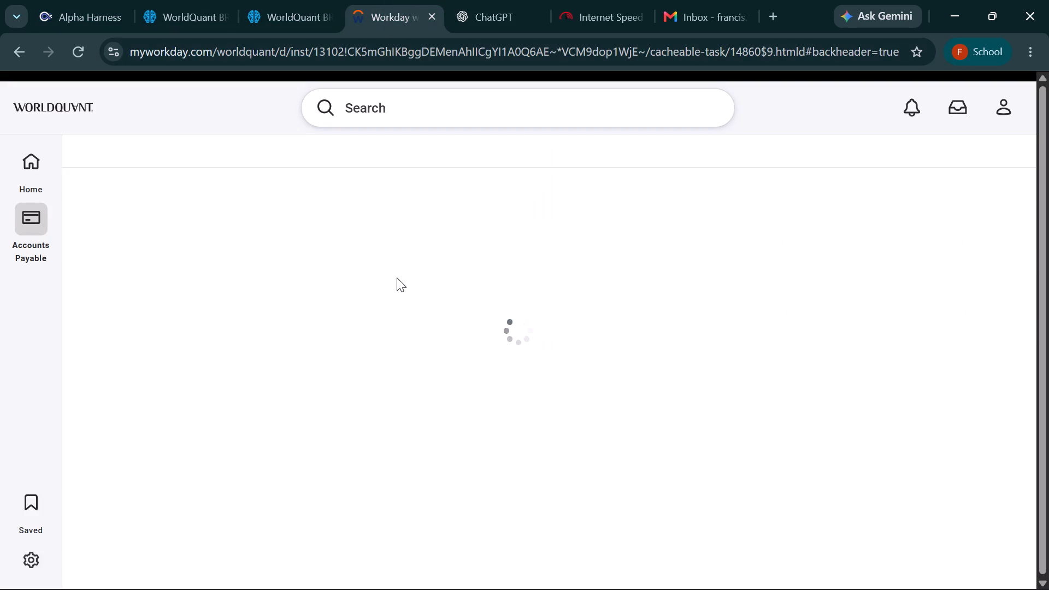
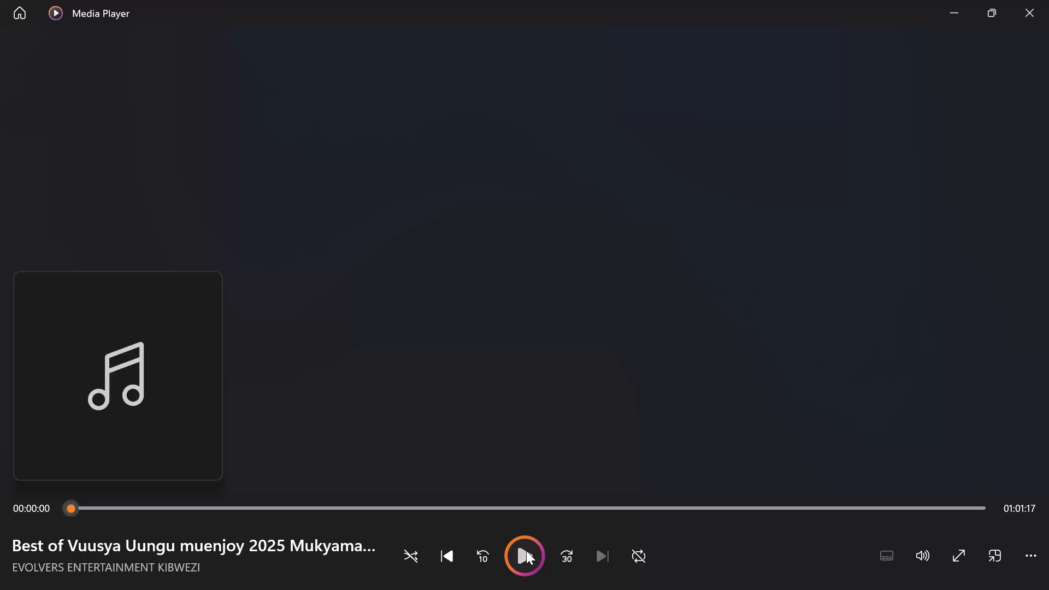
In Media Player, skip the playing music mix ahead to about 56 minutes.
{"action": "left_click", "coordinate": [906, 504]}
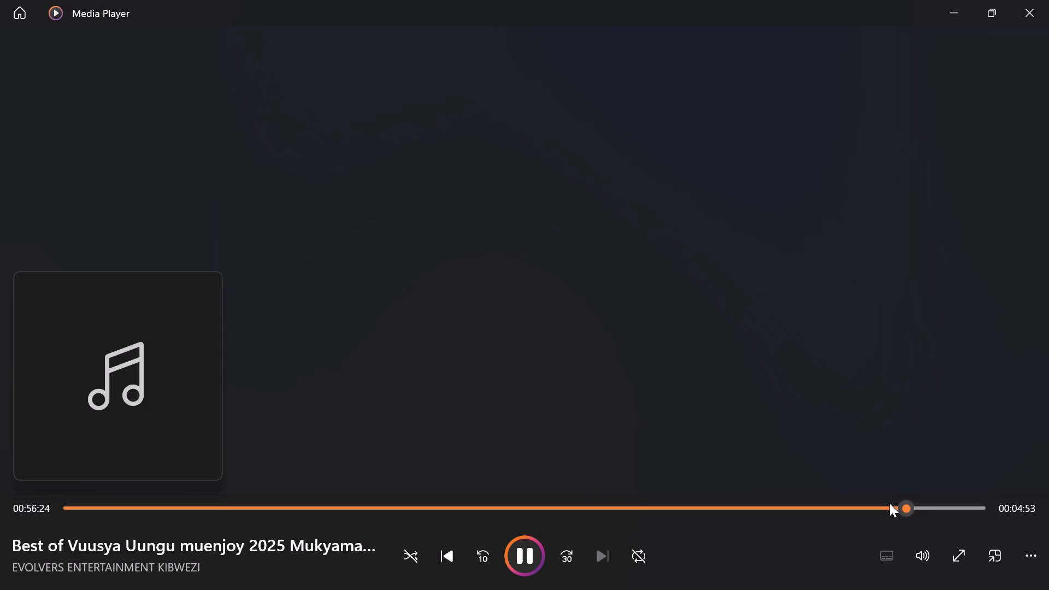
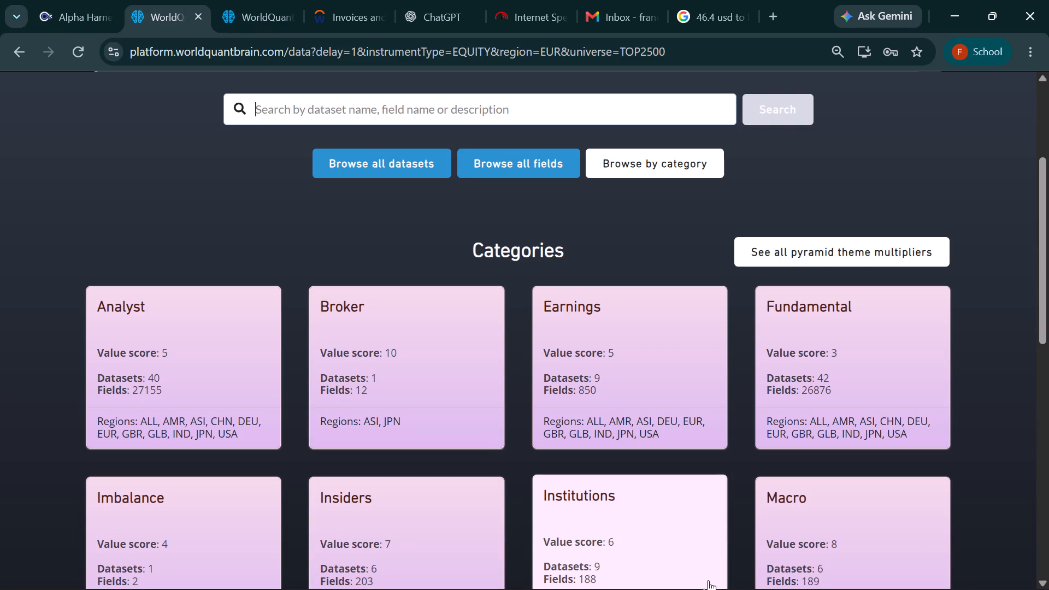
Switch to Media Player and close it.
{"action": "left_click", "coordinate": [723, 576]}
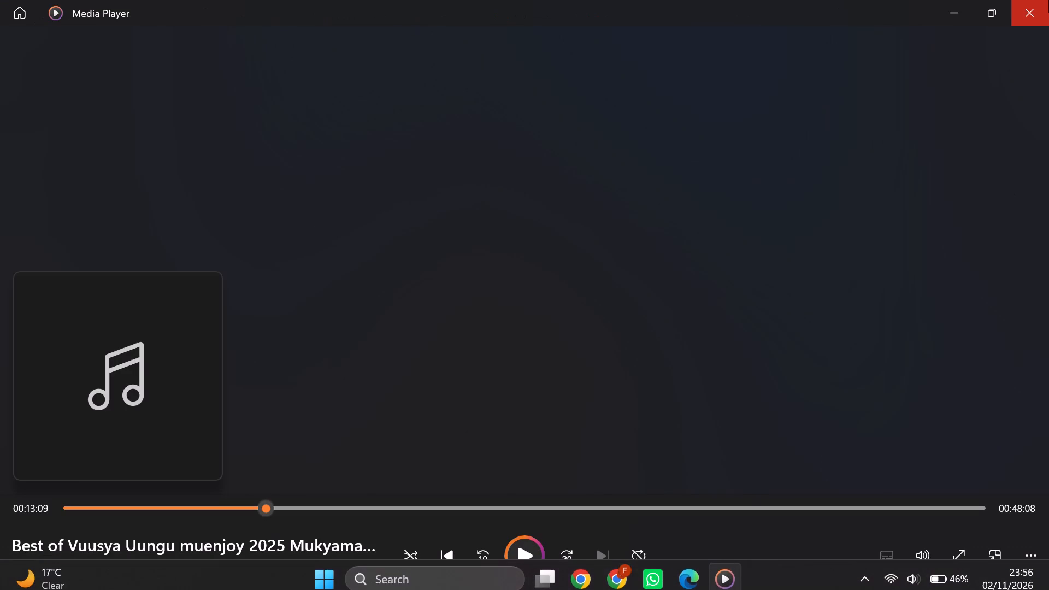
{"action": "left_click", "coordinate": [1044, 1]}
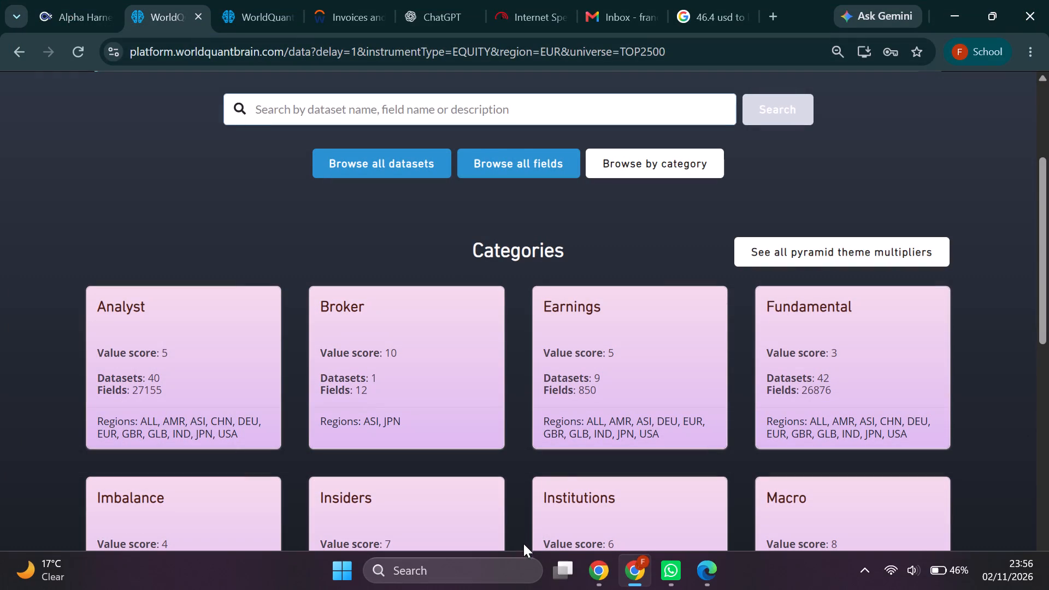
Switch to the other Chrome window and open YouTube in a new tab.
{"action": "left_click", "coordinate": [592, 563]}
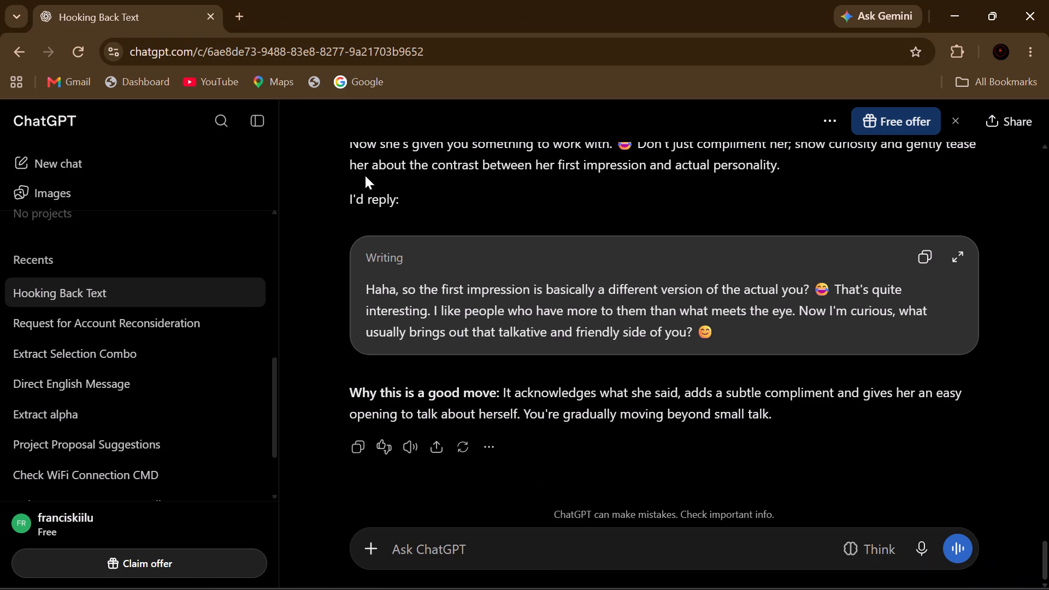
{"action": "left_click", "coordinate": [234, 8]}
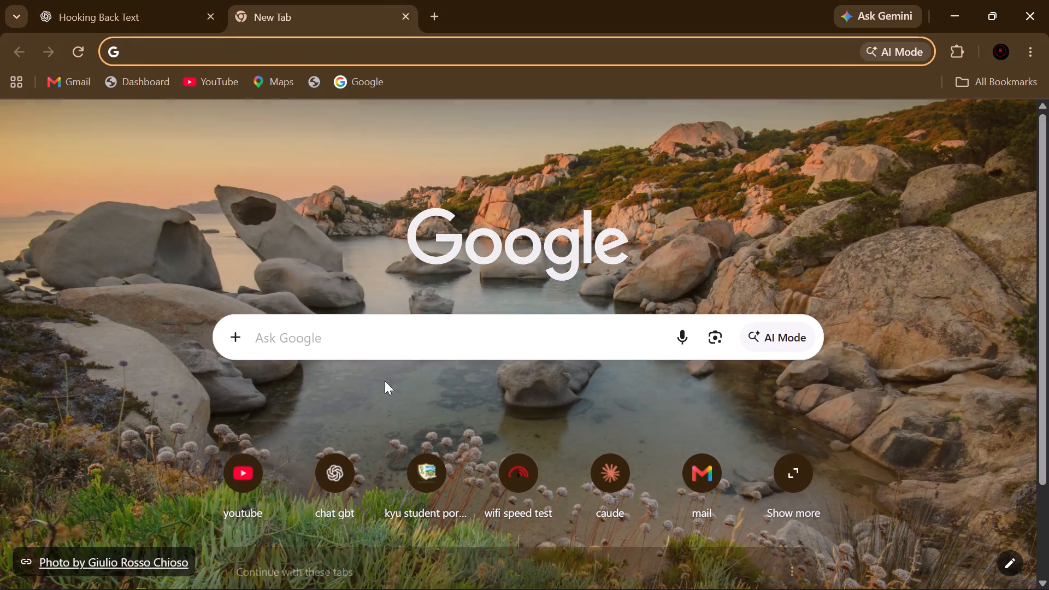
{"action": "left_click", "coordinate": [254, 467]}
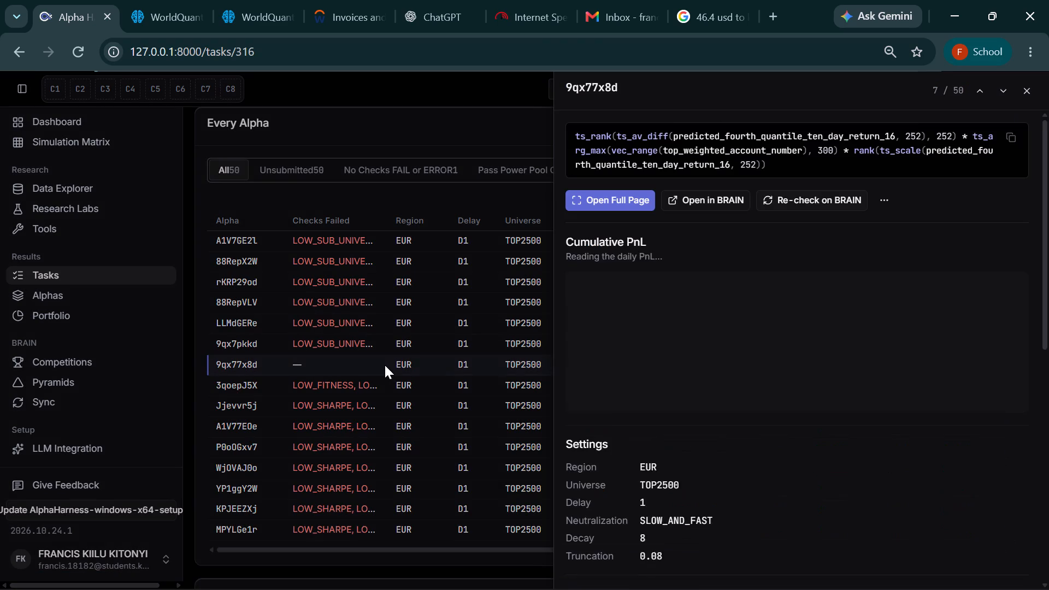
{"action": "scroll", "coordinate": [726, 338], "scroll_direction": "down", "scroll_amount": 12}
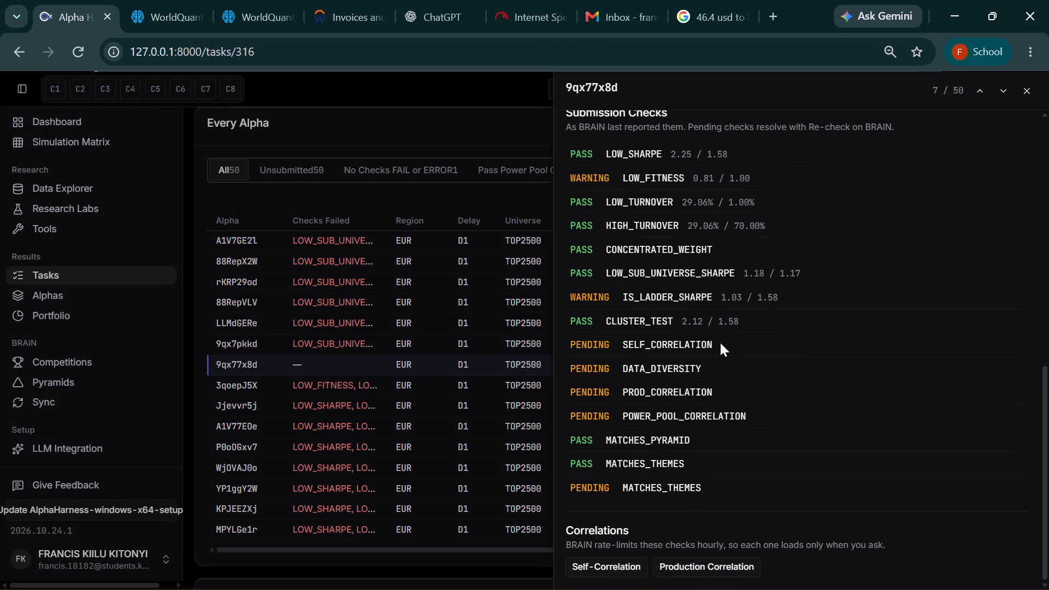
{"action": "scroll", "coordinate": [720, 343], "scroll_direction": "down", "scroll_amount": 6}
{"action": "left_click", "coordinate": [724, 562]}
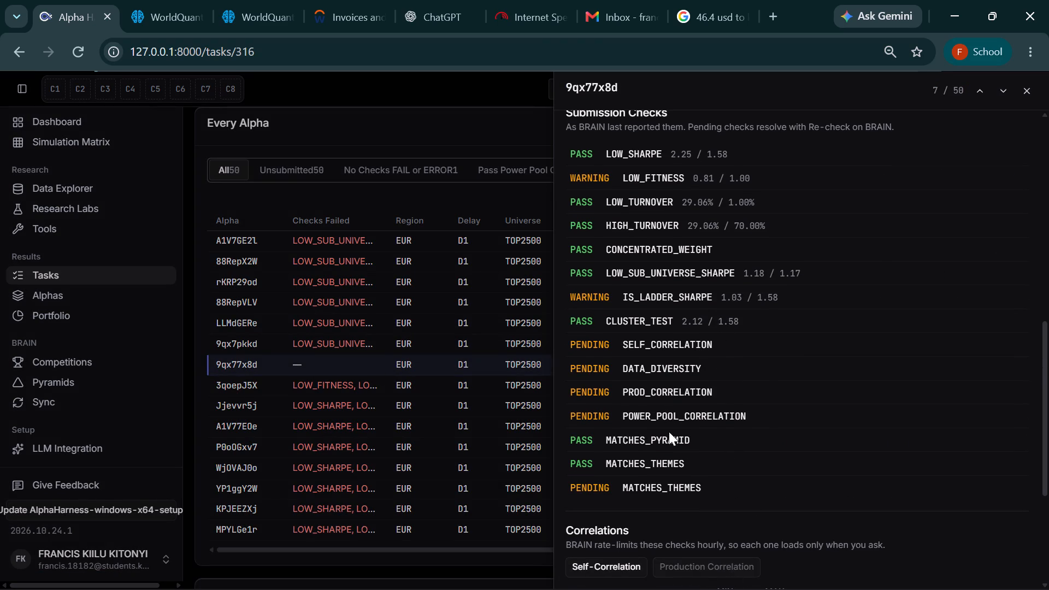
On WorldQuant BRAIN, clone the most recently submitted GLB MINVOL1M alpha, 6Xde8lkO, into a new simulation.
{"action": "left_click", "coordinate": [174, 0]}
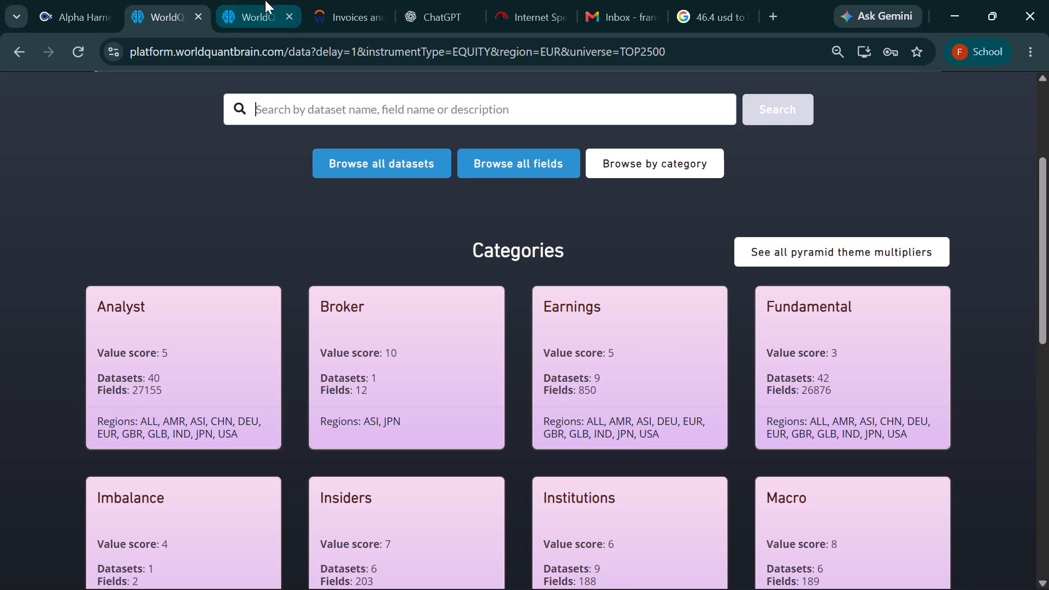
{"action": "left_click", "coordinate": [170, 0]}
{"action": "scroll", "coordinate": [257, 86], "scroll_direction": "up", "scroll_amount": 9}
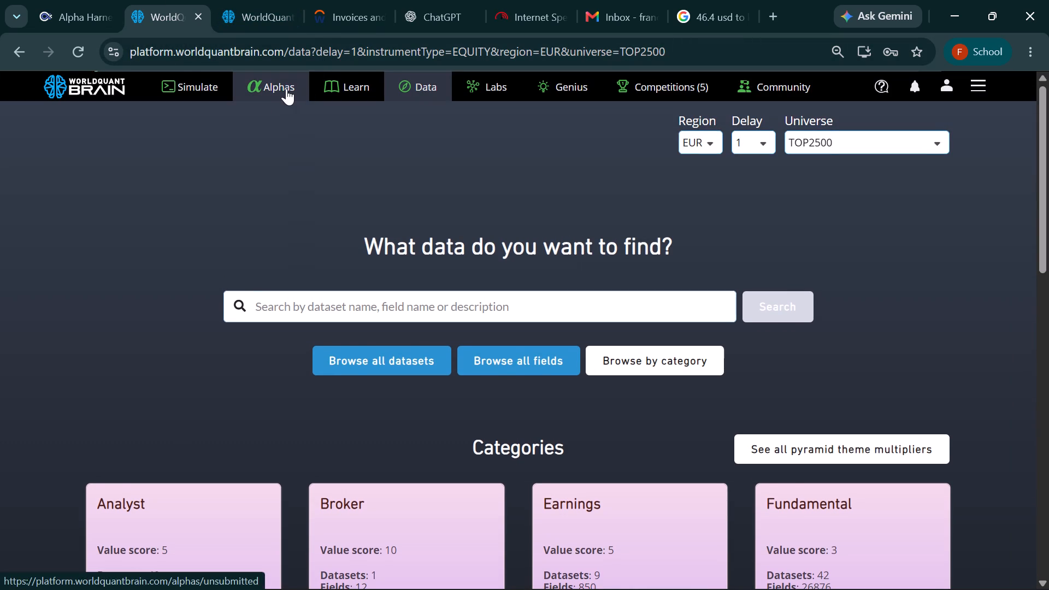
{"action": "left_click", "coordinate": [286, 88]}
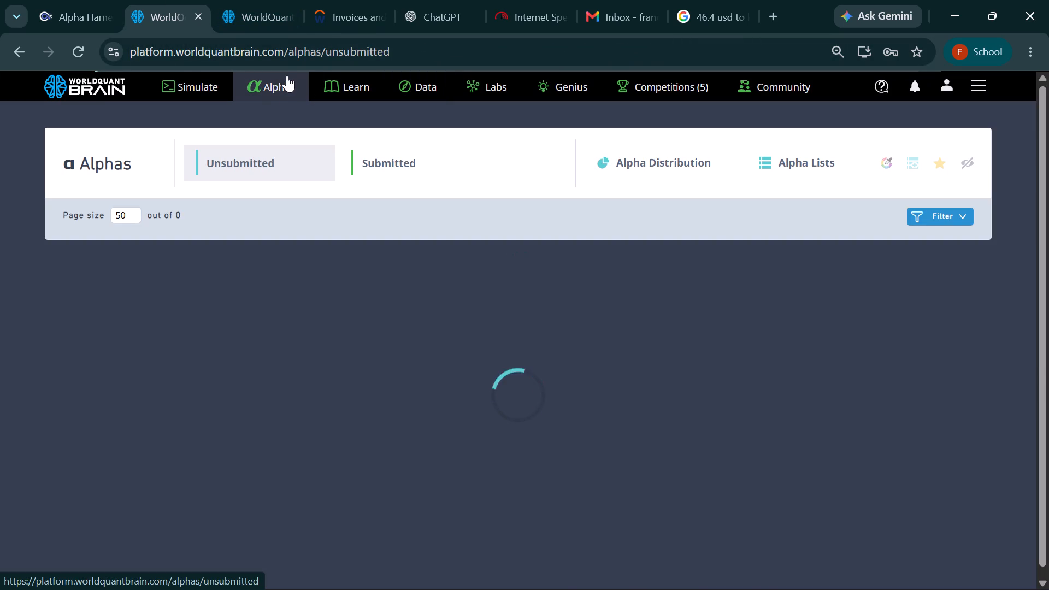
{"action": "left_click", "coordinate": [373, 160]}
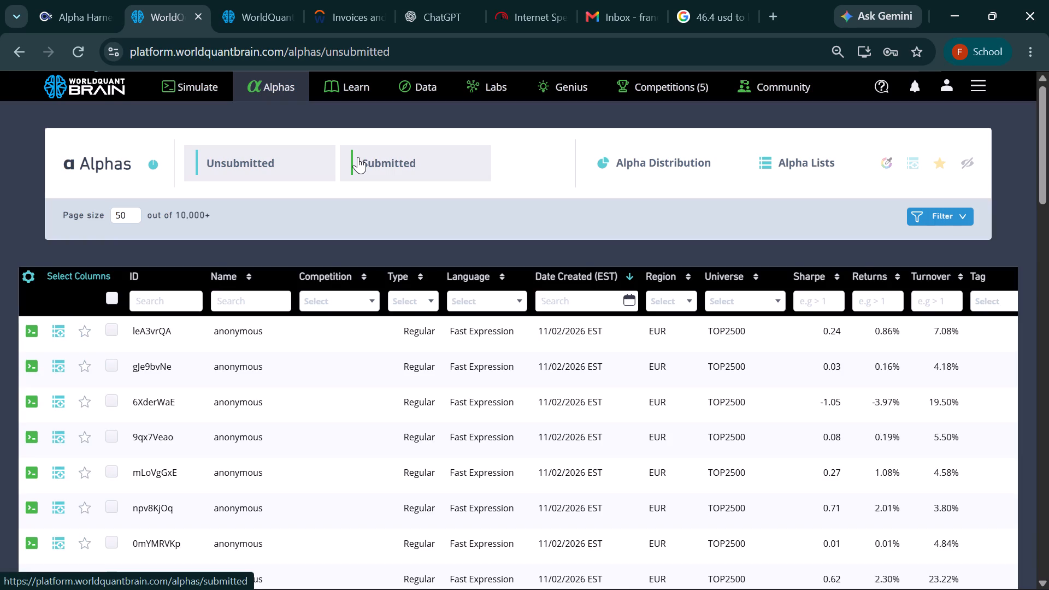
{"action": "left_click", "coordinate": [380, 171]}
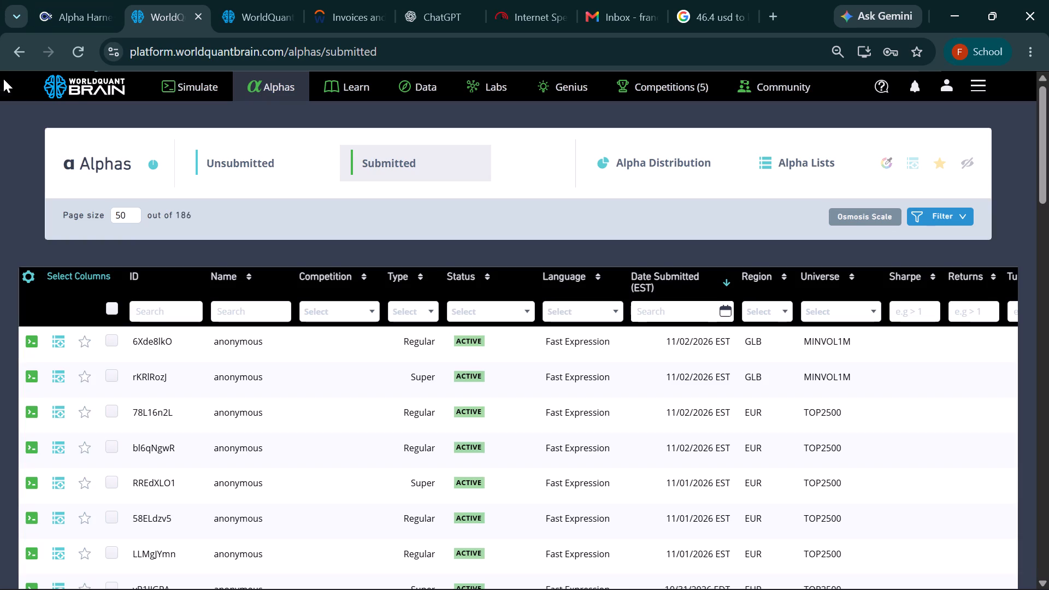
{"action": "left_click", "coordinate": [251, 341]}
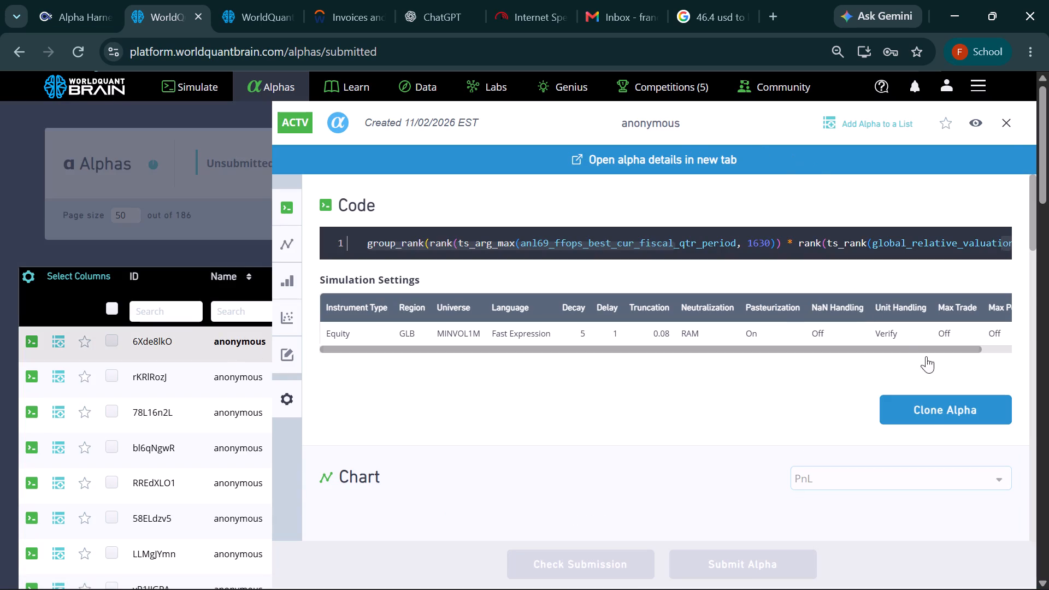
{"action": "left_click", "coordinate": [932, 404]}
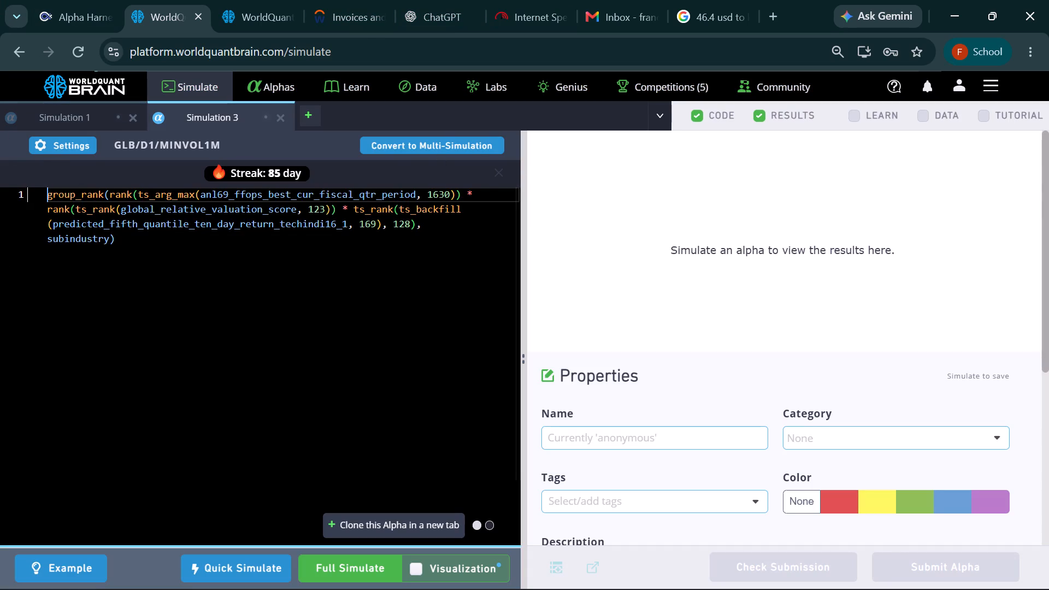
Set the cloned simulation's region to EUR with universe TOP2500, neutralization to Crowding Factors and decay to 8.
{"action": "left_click", "coordinate": [332, 290]}
{"action": "key", "text": "ctrl+a"}
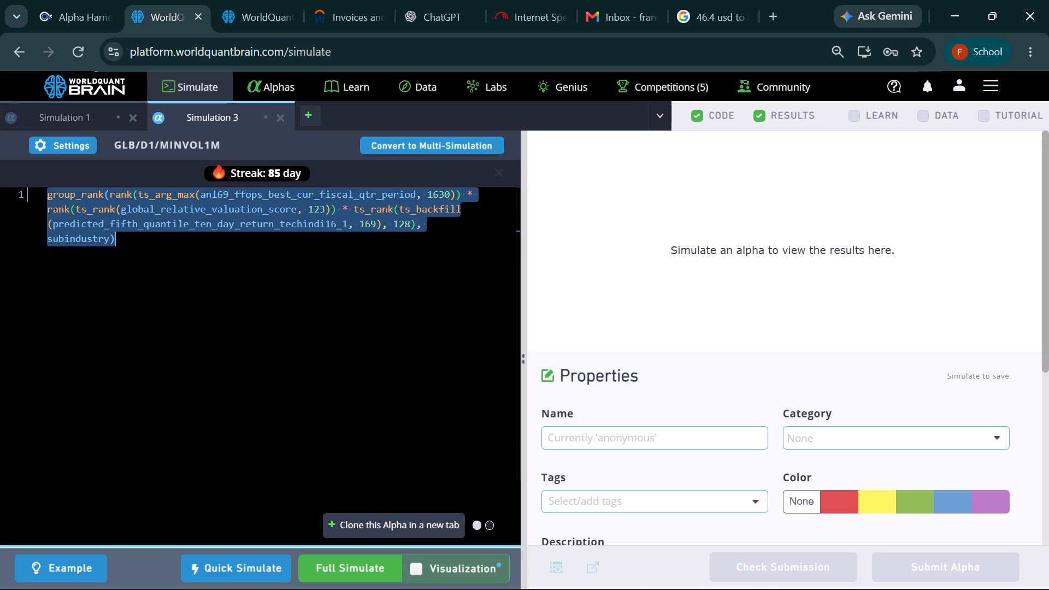
{"action": "left_click", "coordinate": [73, 148]}
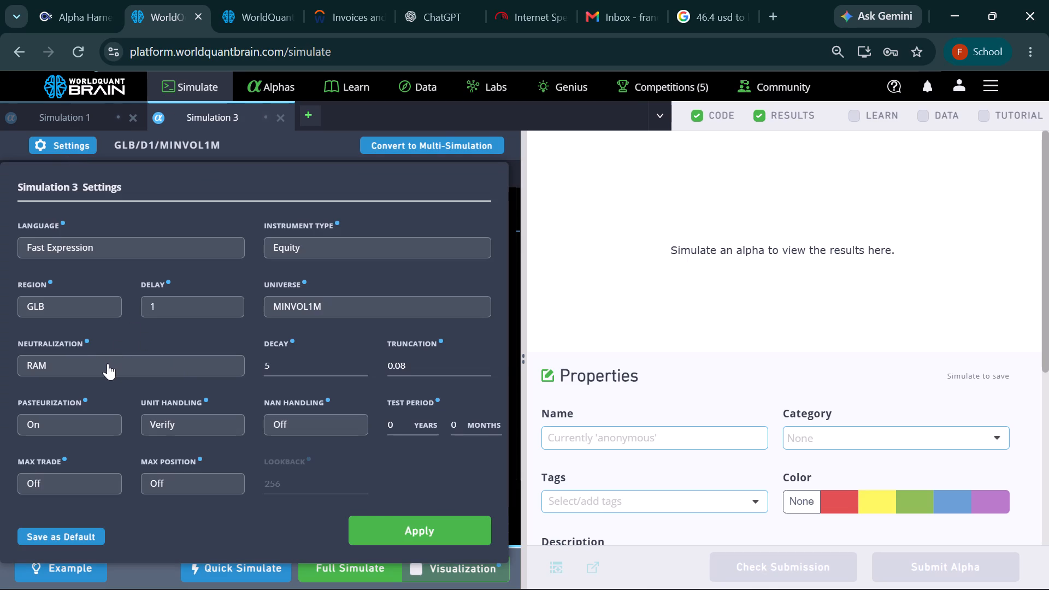
{"action": "left_click", "coordinate": [108, 363]}
{"action": "left_click", "coordinate": [91, 294]}
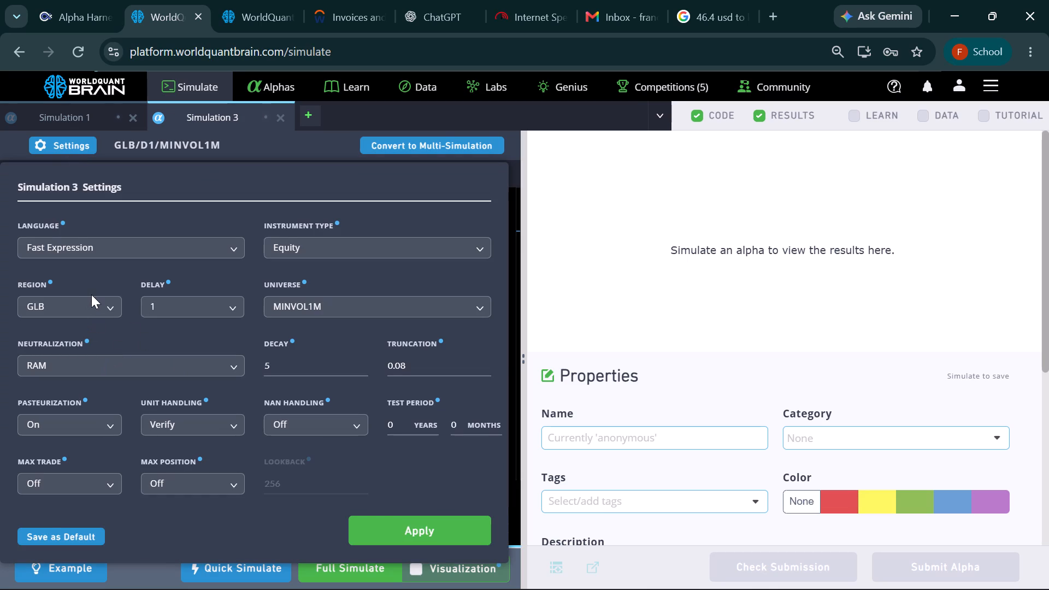
{"action": "left_click", "coordinate": [84, 303]}
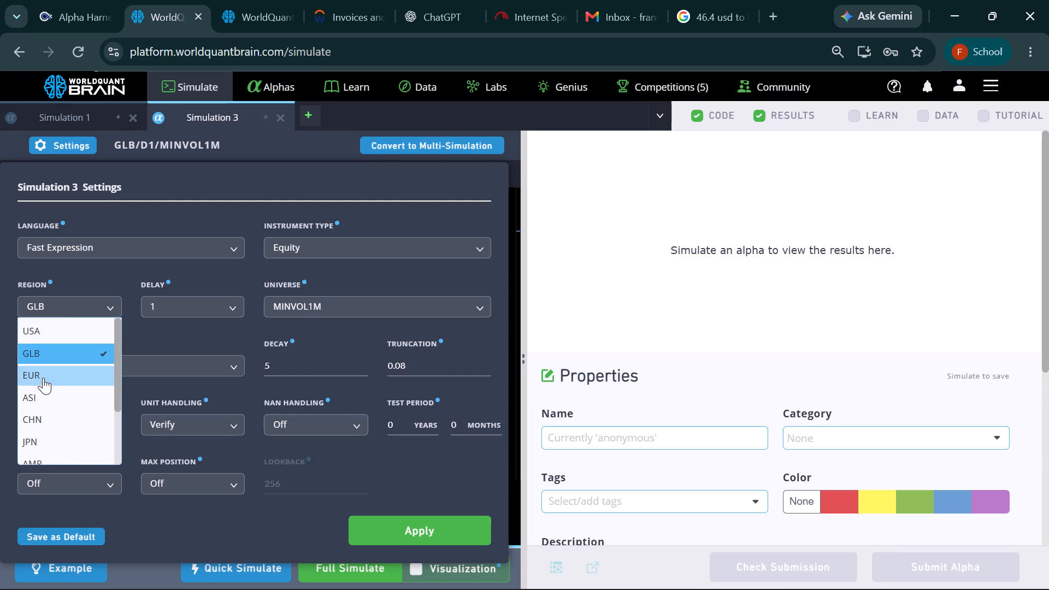
{"action": "left_click", "coordinate": [45, 373]}
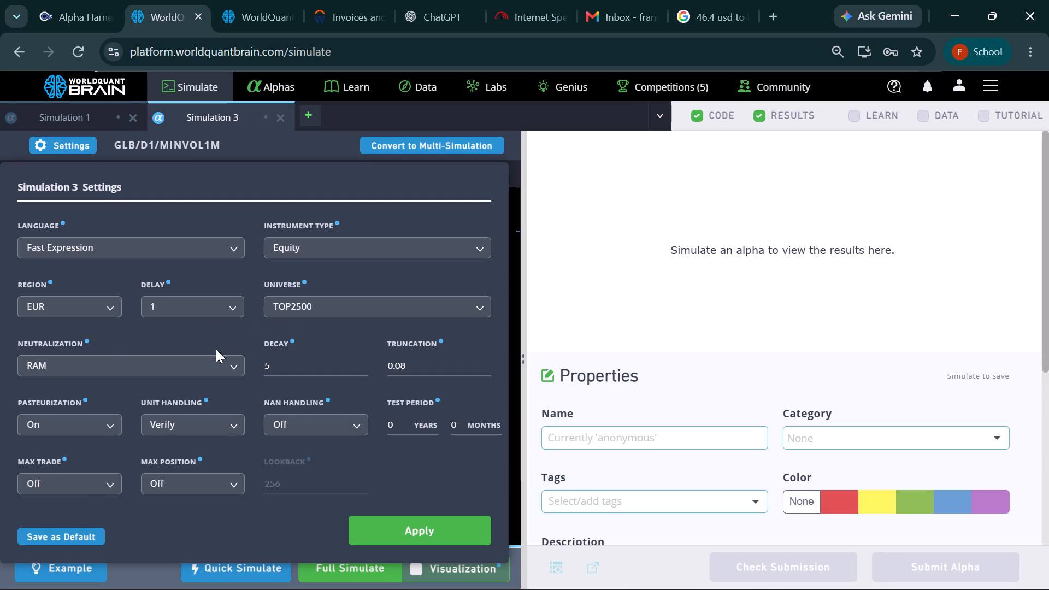
{"action": "left_click", "coordinate": [150, 359]}
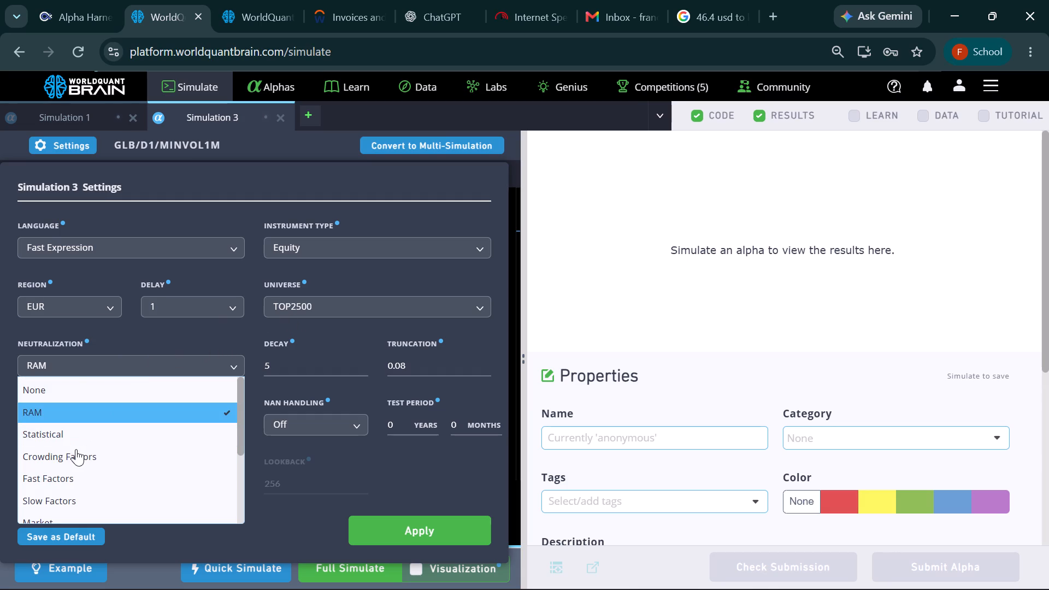
{"action": "left_click", "coordinate": [75, 456]}
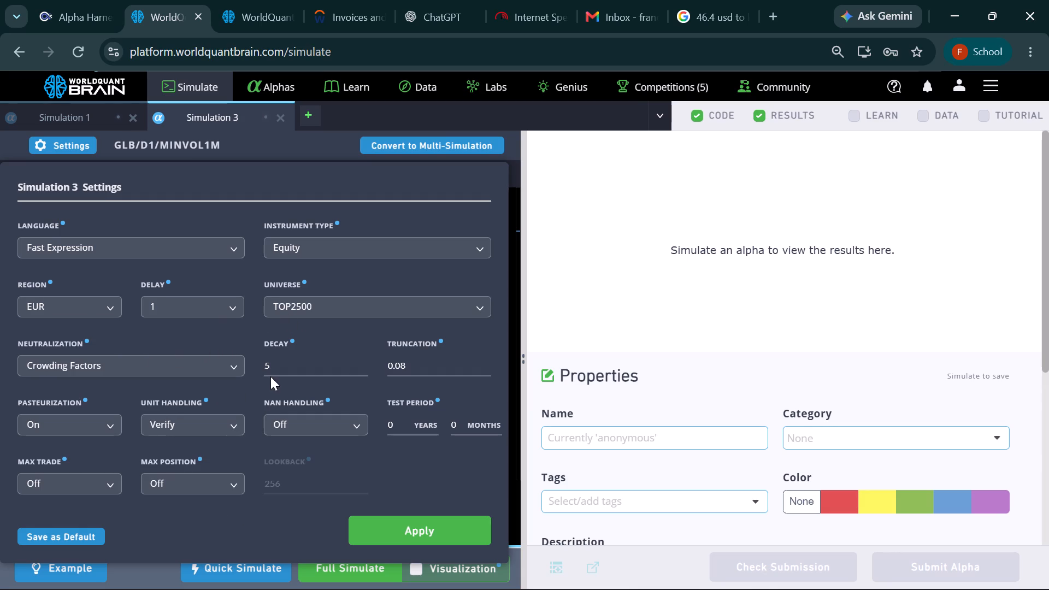
{"action": "left_click", "coordinate": [285, 361]}
{"action": "key", "text": "BackSpace"}
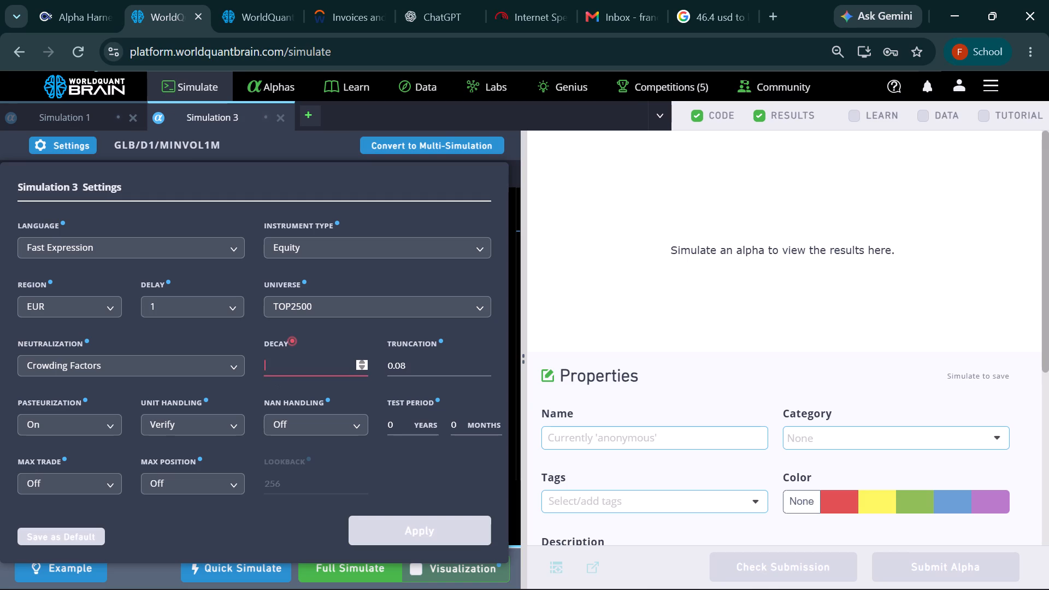
{"action": "key", "text": "8"}
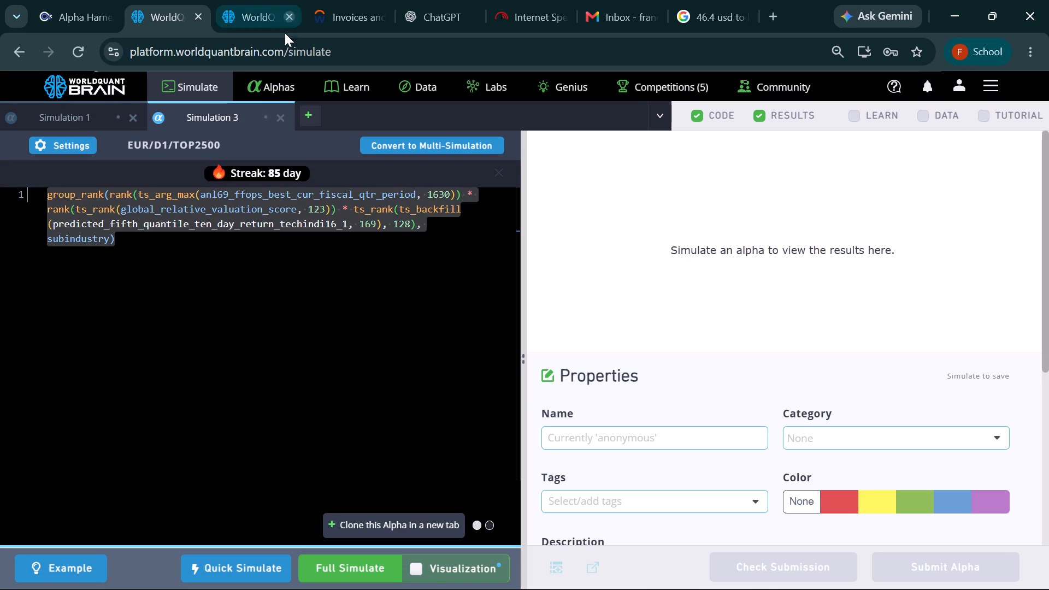
Break the cloned alpha's expression in Simulation 3 so the ts_rank(ts_backfill(...)) term begins on a second line.
{"action": "left_click", "coordinate": [237, 329]}
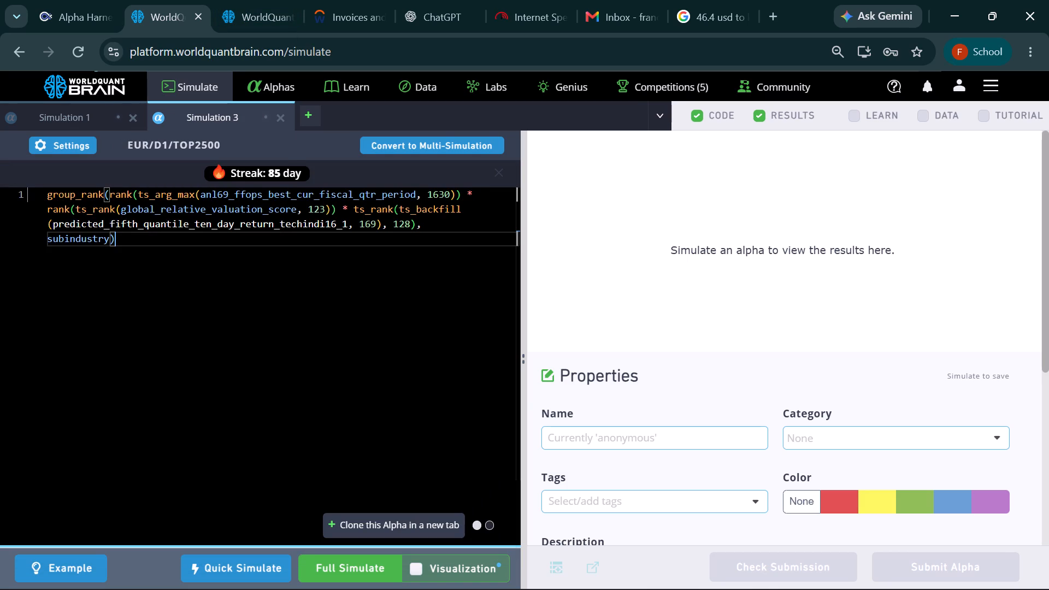
{"action": "left_click", "coordinate": [351, 205]}
{"action": "key", "text": "Return"}
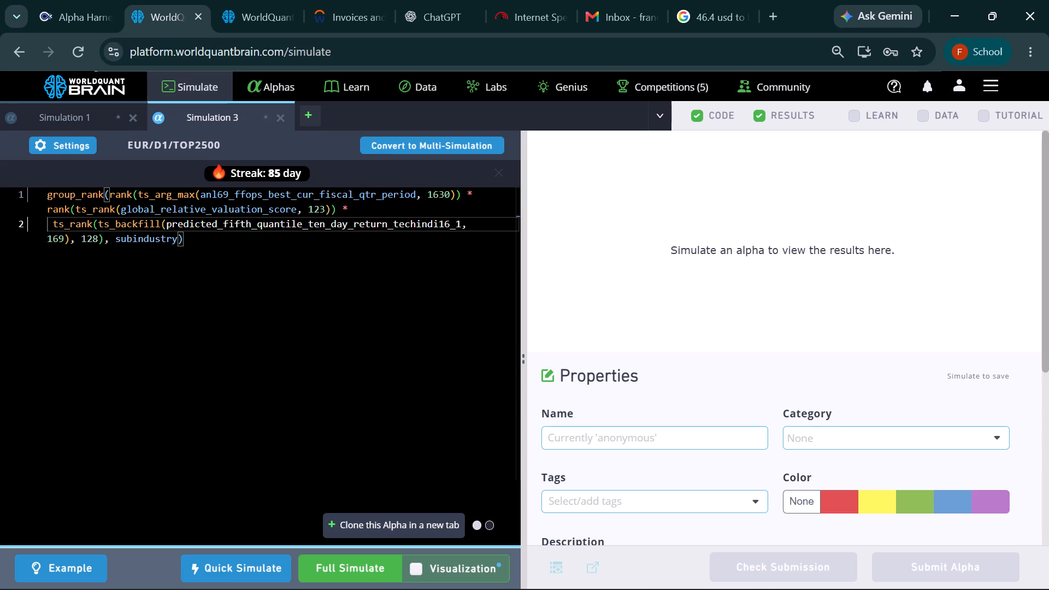
{"action": "key", "text": "Right"}
{"action": "key", "text": "BackSpace"}
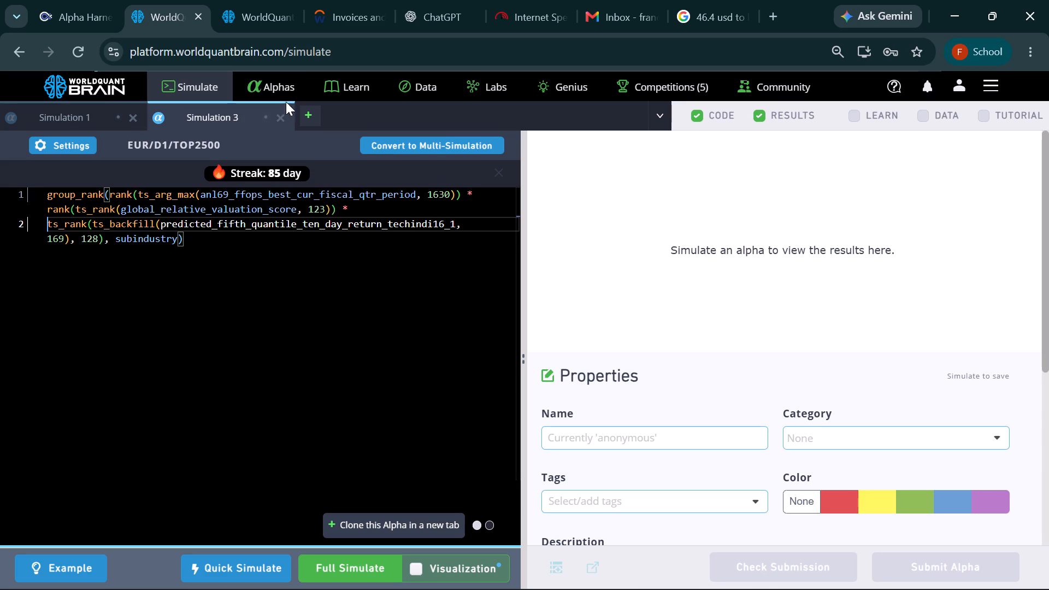
Switch to the other WorldQuant BRAIN browser tab and close Simulation 7 there.
{"action": "left_click", "coordinate": [268, 0]}
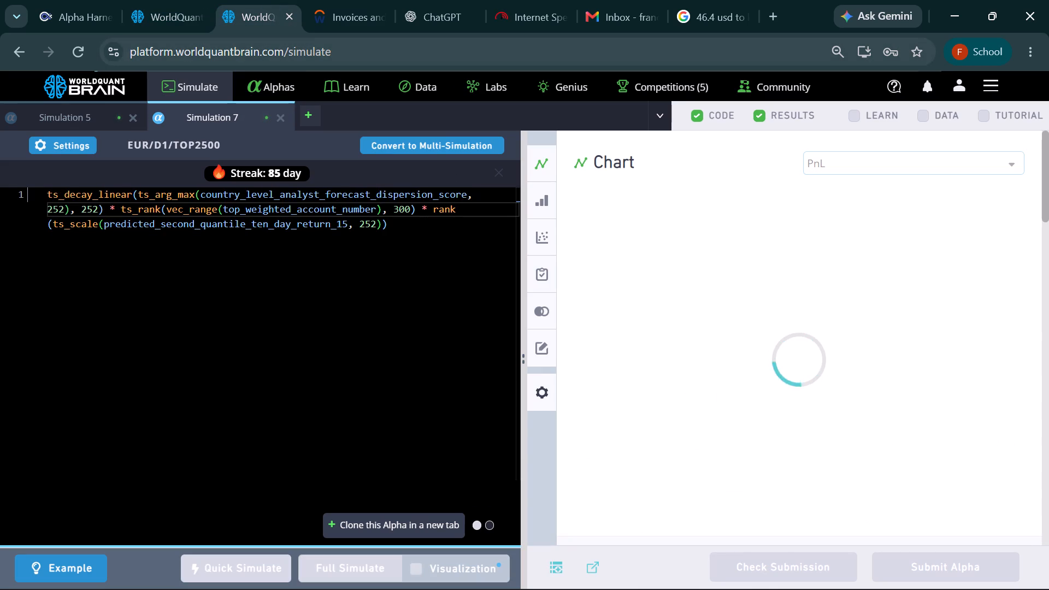
{"action": "left_click", "coordinate": [176, 1]}
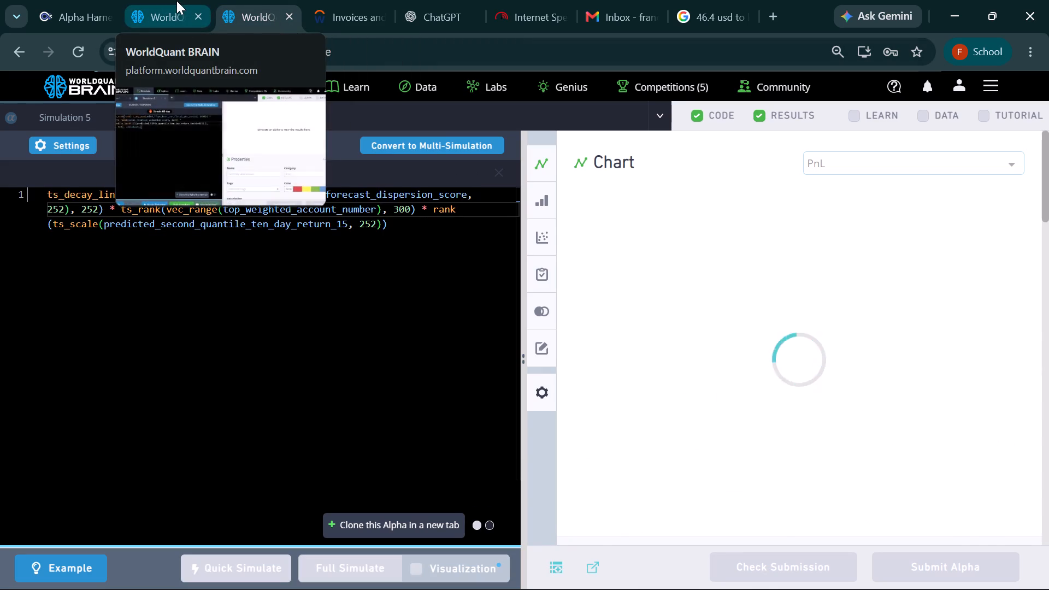
{"action": "left_click", "coordinate": [239, 0]}
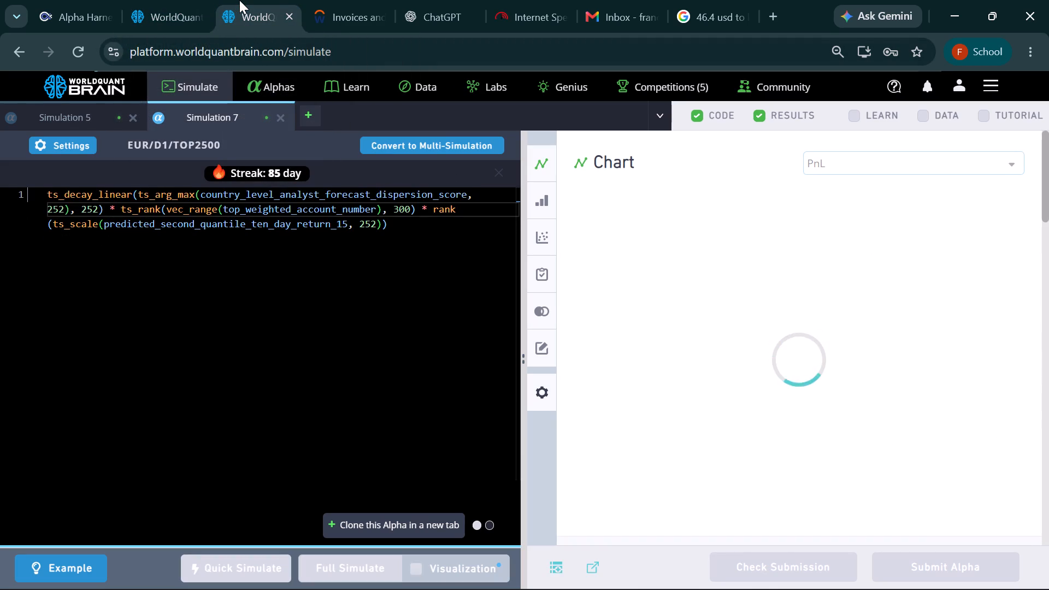
{"action": "left_click", "coordinate": [280, 117]}
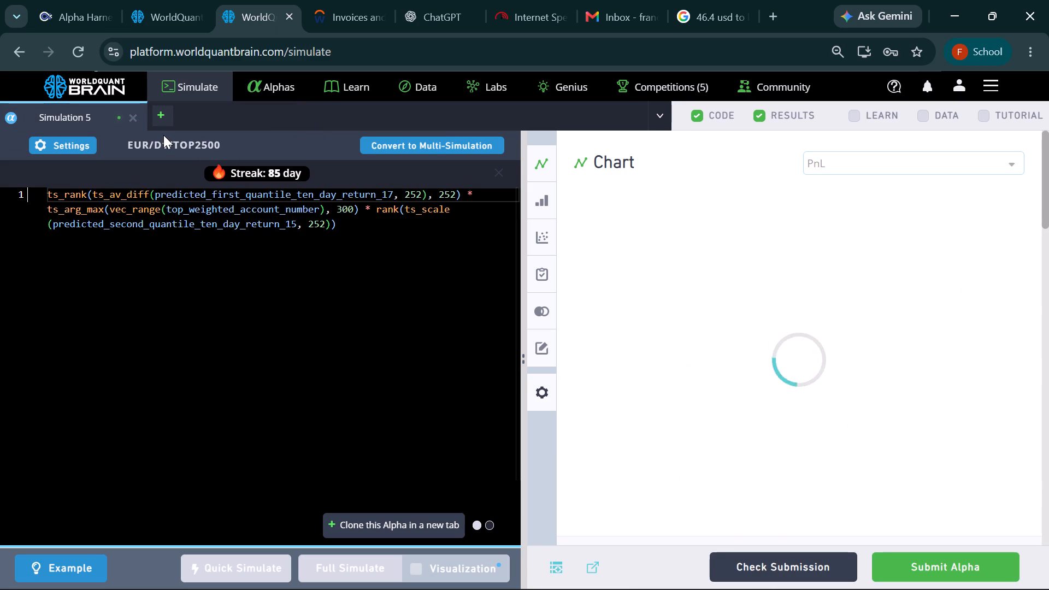
Review Simulation 5's IS summary and production correlation, and close that simulation, discarding its unsaved code.
{"action": "scroll", "coordinate": [696, 231], "scroll_direction": "down", "scroll_amount": 5}
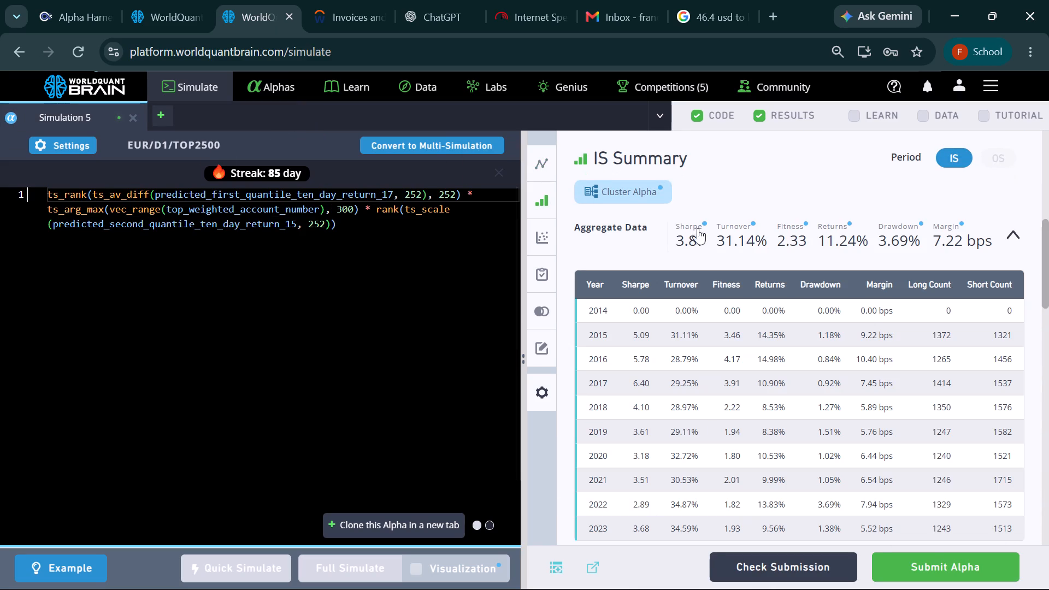
{"action": "scroll", "coordinate": [689, 238], "scroll_direction": "down", "scroll_amount": 4}
{"action": "scroll", "coordinate": [773, 311], "scroll_direction": "down", "scroll_amount": 4}
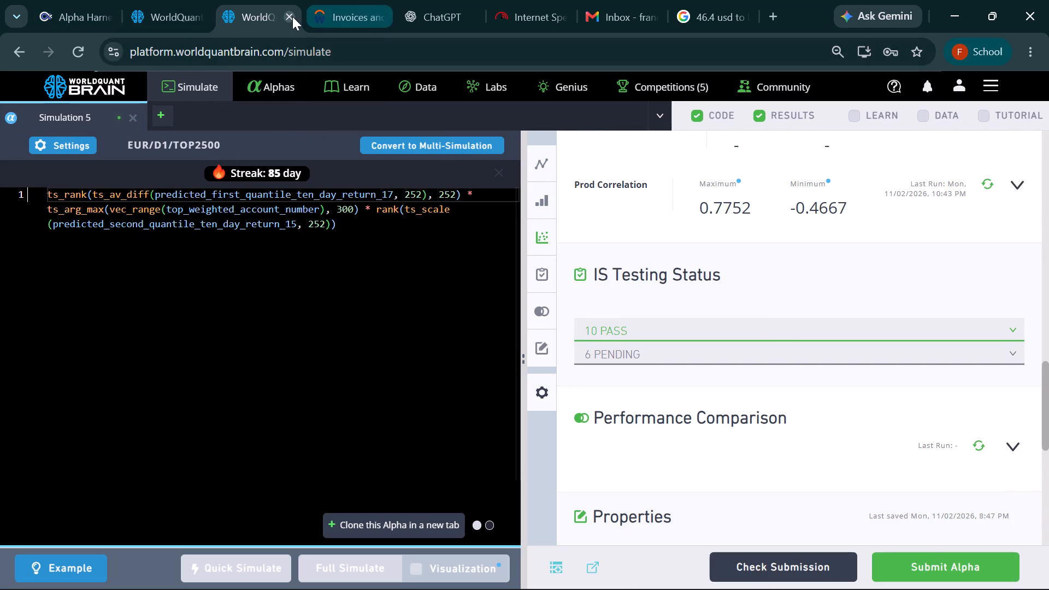
{"action": "left_click", "coordinate": [132, 117]}
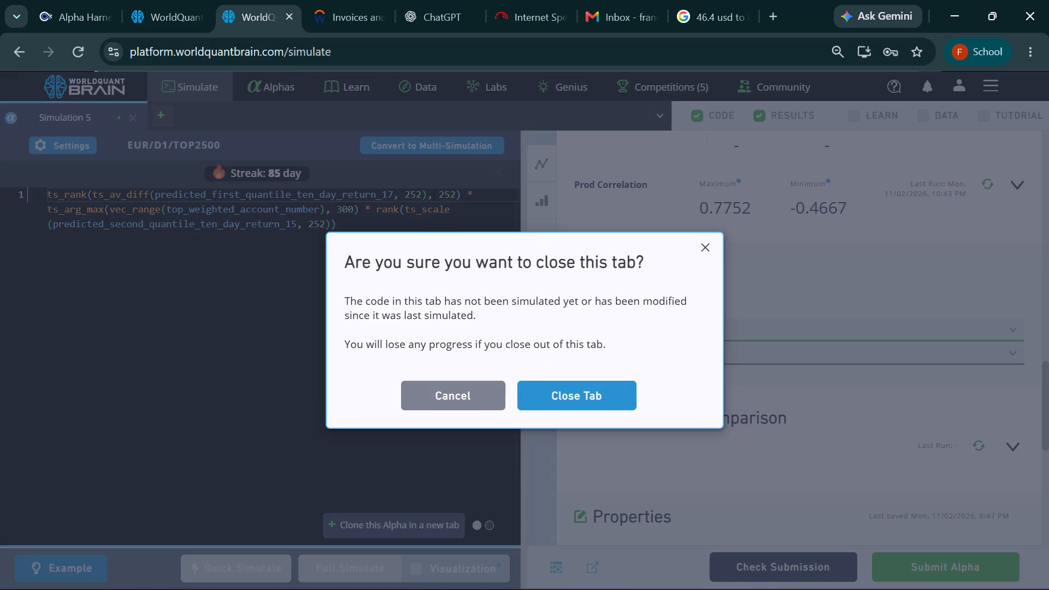
{"action": "left_click", "coordinate": [576, 397]}
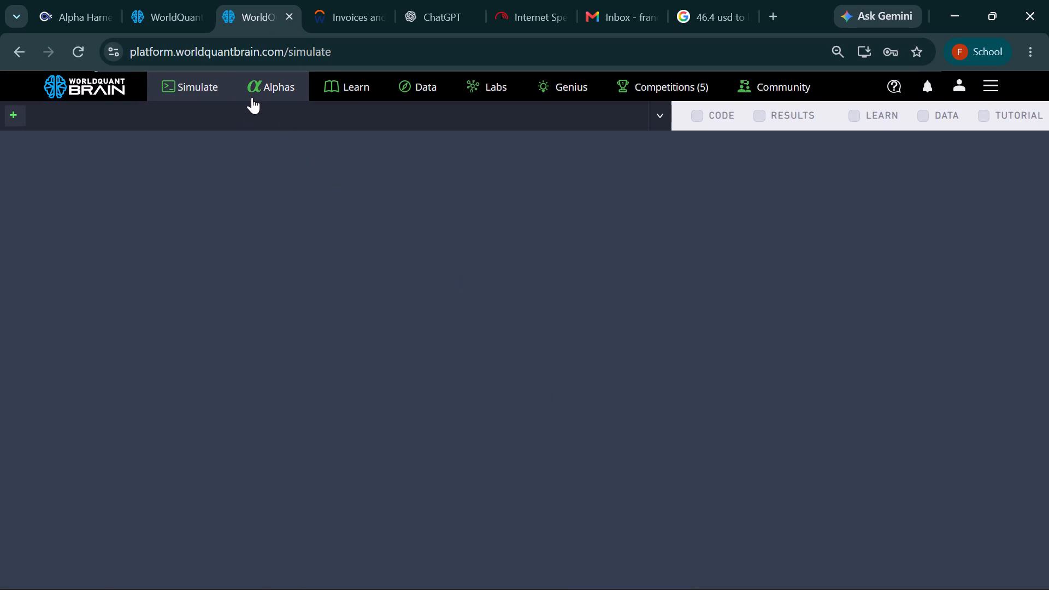
Open the Alphas list and close the currency-conversion search and Gmail inbox browser tabs.
{"action": "left_click", "coordinate": [271, 85]}
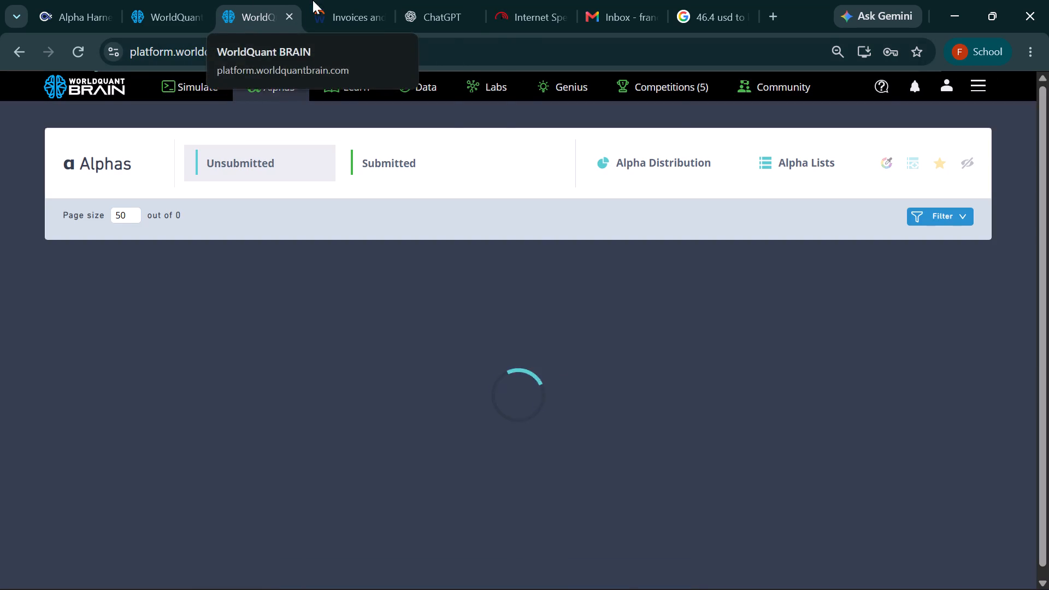
{"action": "left_click", "coordinate": [744, 16]}
{"action": "left_click", "coordinate": [744, 16]}
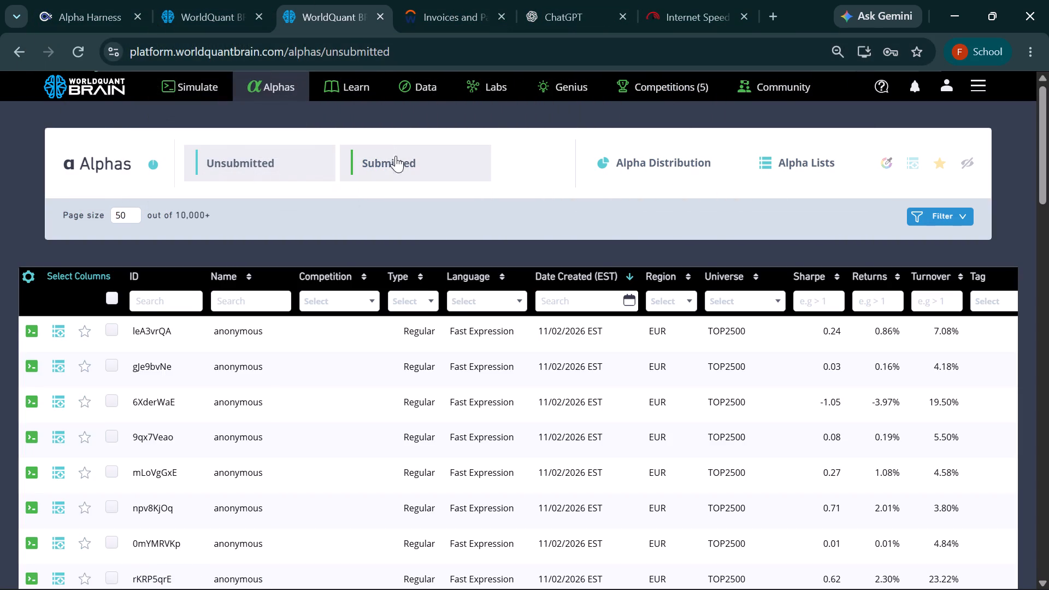
Open BRAIN's Data page and look through the datasets offered for EUR, delay 1, TOP2500.
{"action": "left_click", "coordinate": [431, 88]}
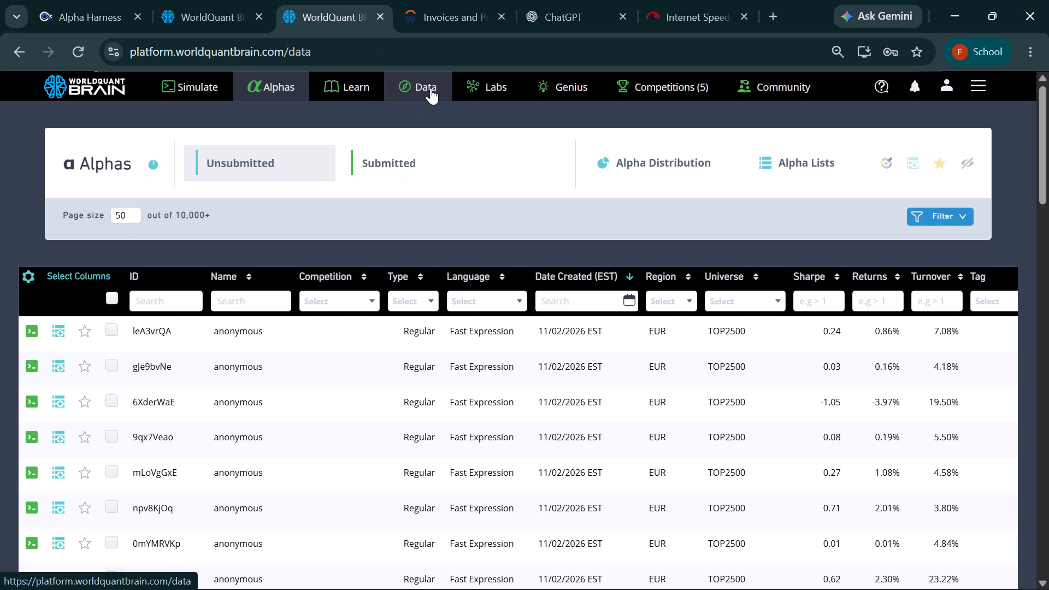
{"action": "scroll", "coordinate": [567, 274], "scroll_direction": "down", "scroll_amount": 4}
{"action": "scroll", "coordinate": [565, 280], "scroll_direction": "up", "scroll_amount": 6}
{"action": "scroll", "coordinate": [567, 247], "scroll_direction": "down", "scroll_amount": 2}
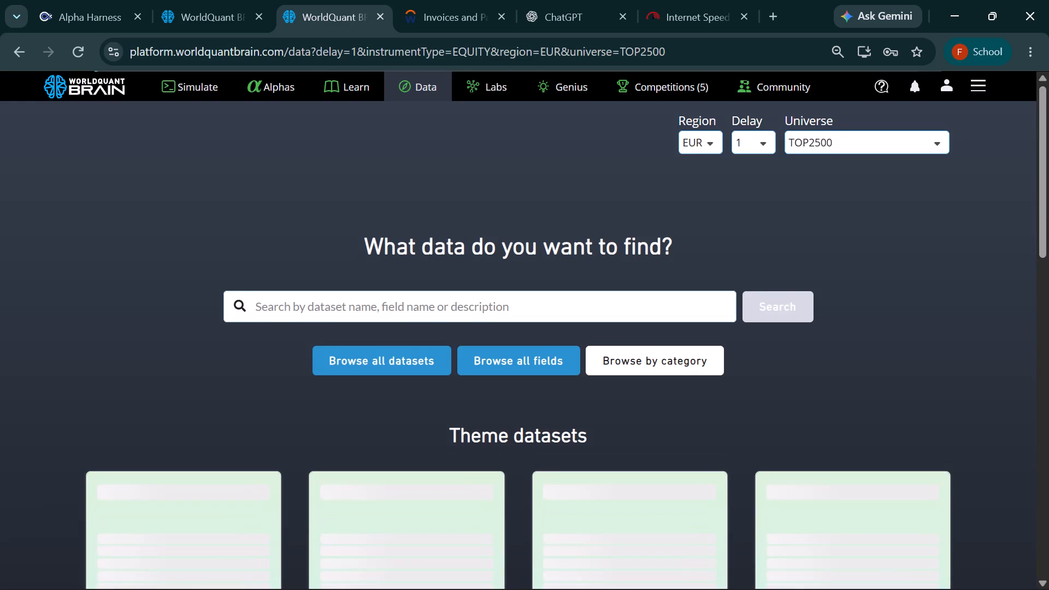
{"action": "scroll", "coordinate": [567, 247], "scroll_direction": "down", "scroll_amount": 15}
{"action": "scroll", "coordinate": [571, 234], "scroll_direction": "down", "scroll_amount": 6}
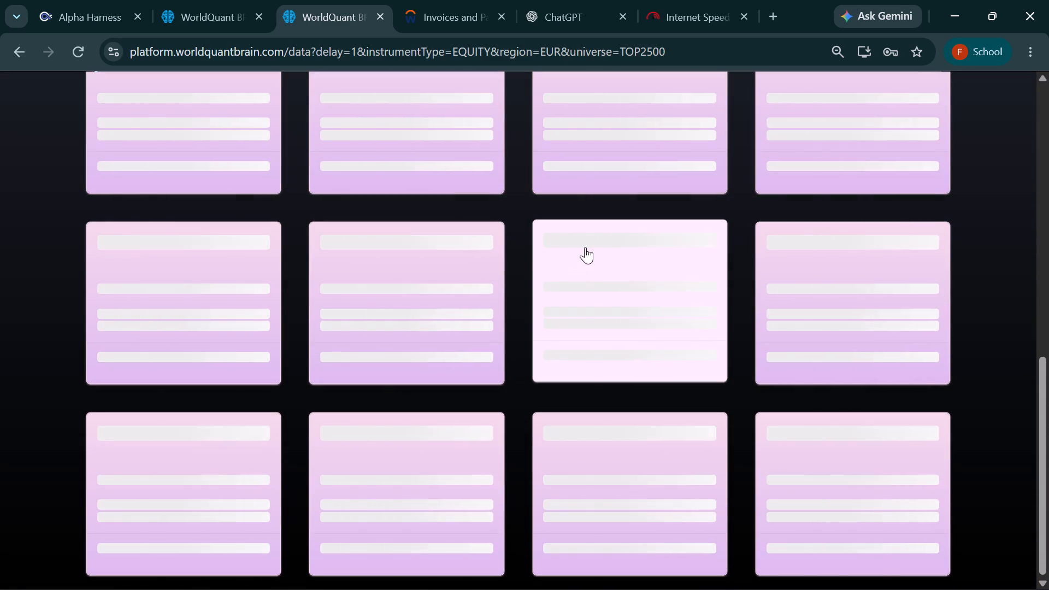
{"action": "left_click", "coordinate": [217, 1]}
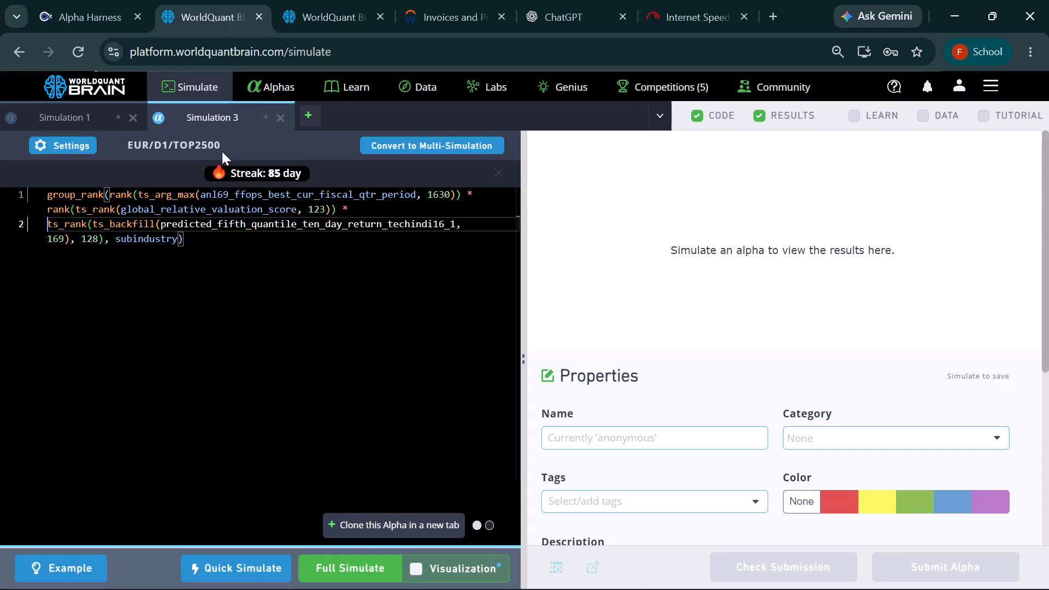
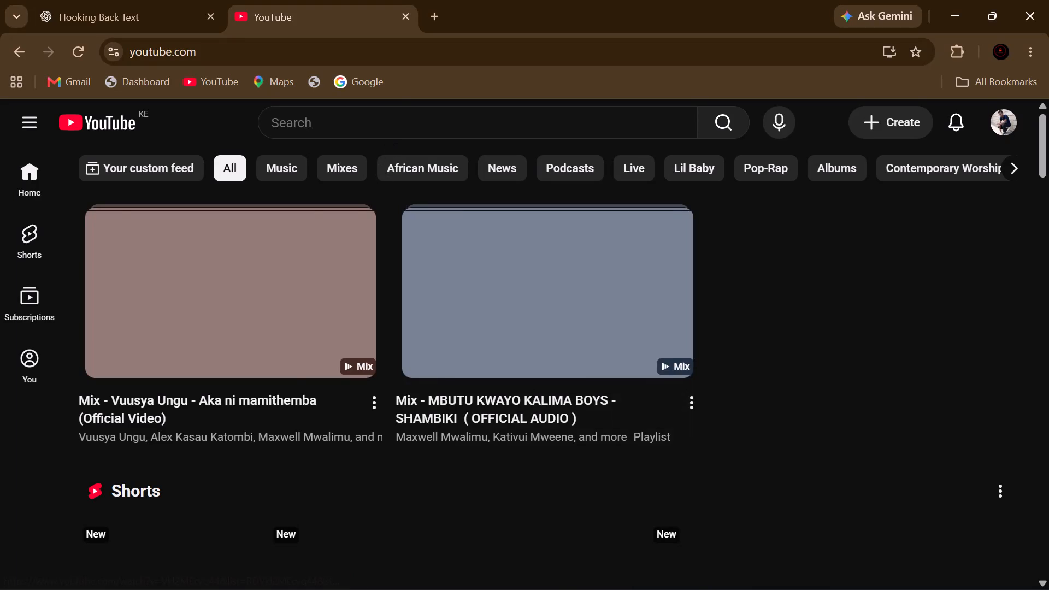
Search YouTube in Chrome for "intellectual interview podcasts".
{"action": "left_click", "coordinate": [383, 119]}
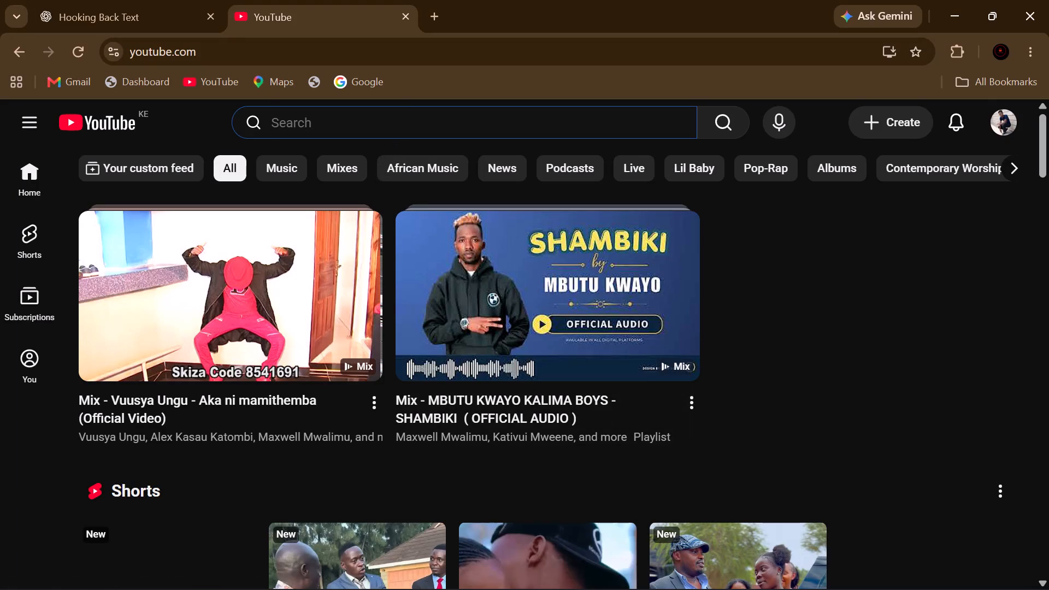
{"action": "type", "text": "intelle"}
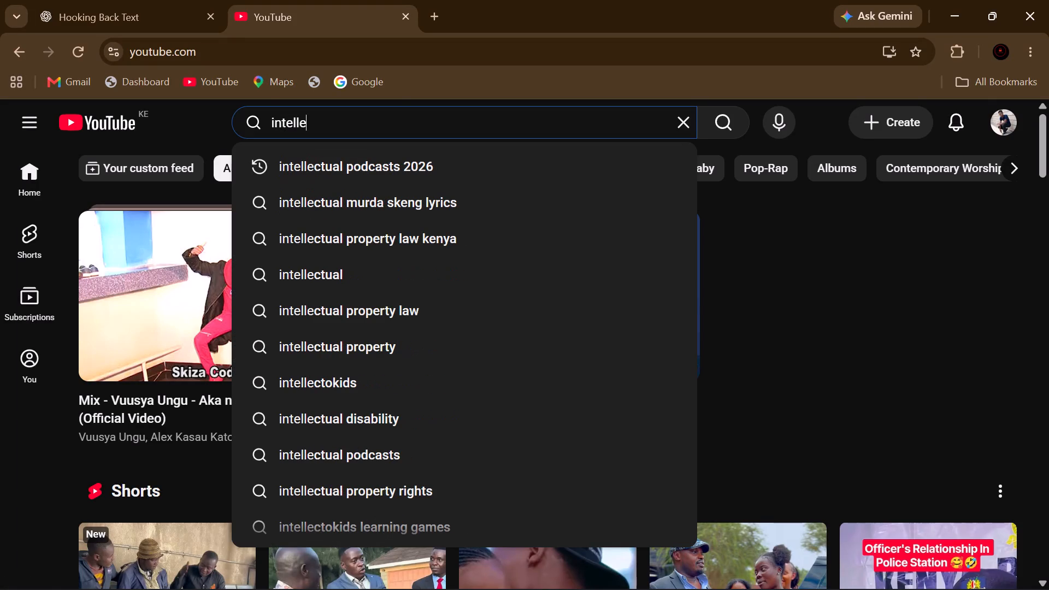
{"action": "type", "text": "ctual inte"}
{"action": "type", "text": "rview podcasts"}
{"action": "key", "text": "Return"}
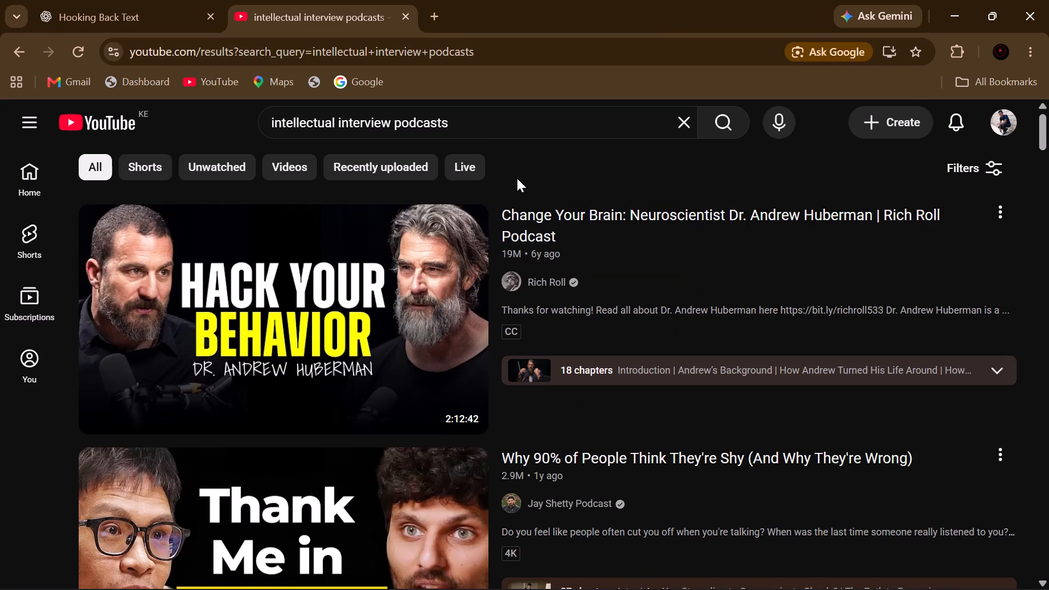
Search YouTube for "intellectual interview podcasts in kenya" and look through the results.
{"action": "scroll", "coordinate": [517, 178], "scroll_direction": "down", "scroll_amount": 6}
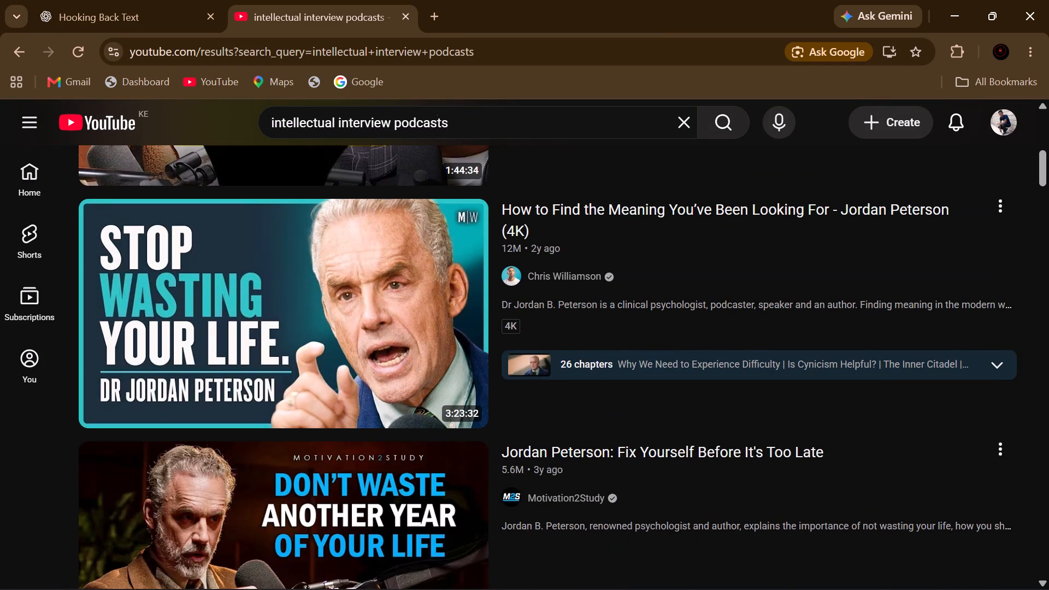
{"action": "left_click", "coordinate": [469, 123]}
{"action": "key", "text": "space"}
{"action": "type", "text": "in kenya"}
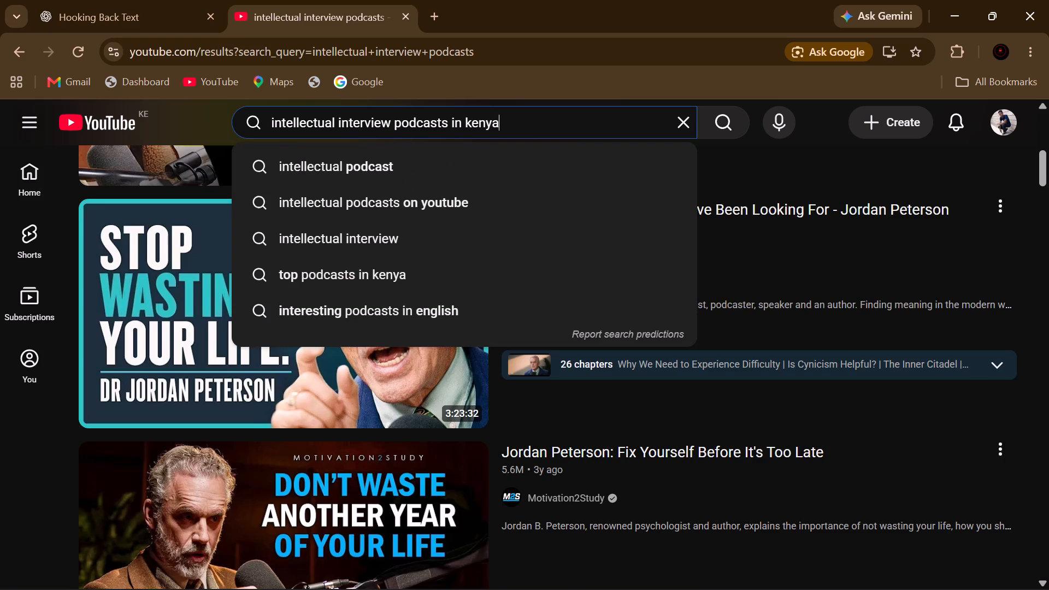
{"action": "key", "text": "Return"}
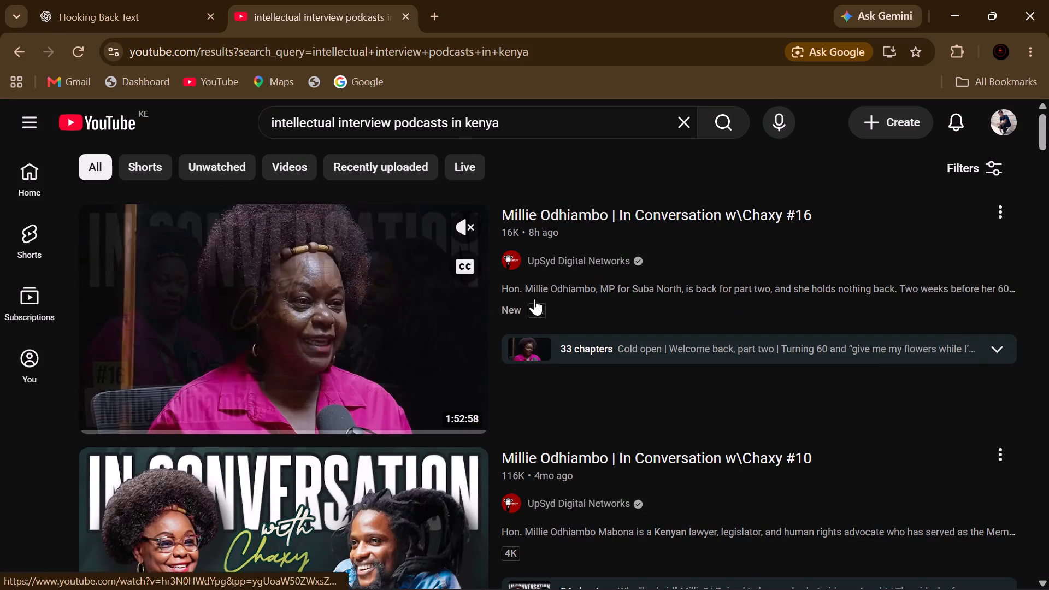
{"action": "scroll", "coordinate": [667, 302], "scroll_direction": "down", "scroll_amount": 3}
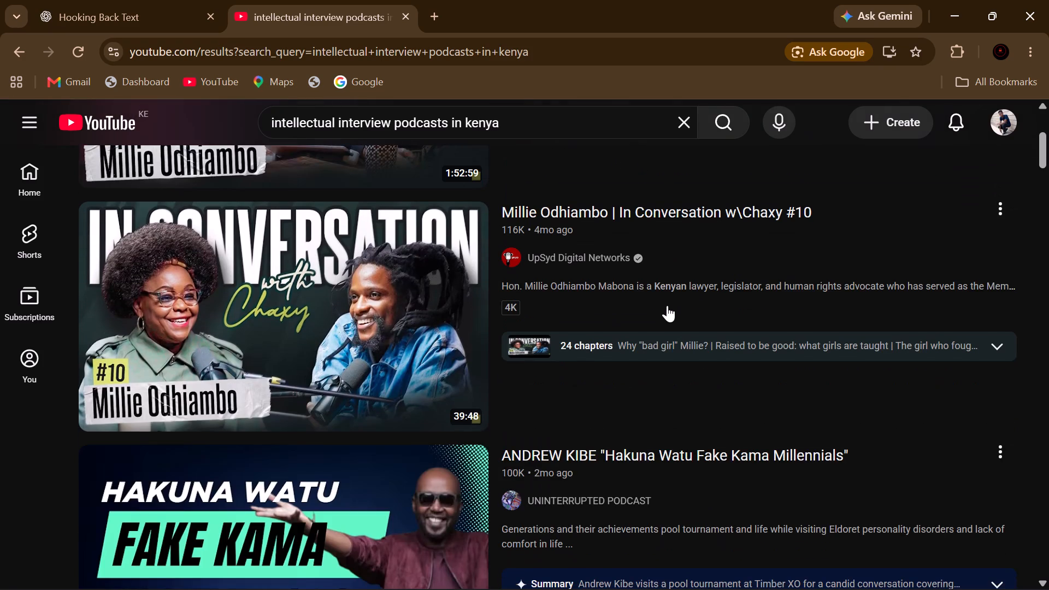
{"action": "scroll", "coordinate": [667, 306], "scroll_direction": "down", "scroll_amount": 3}
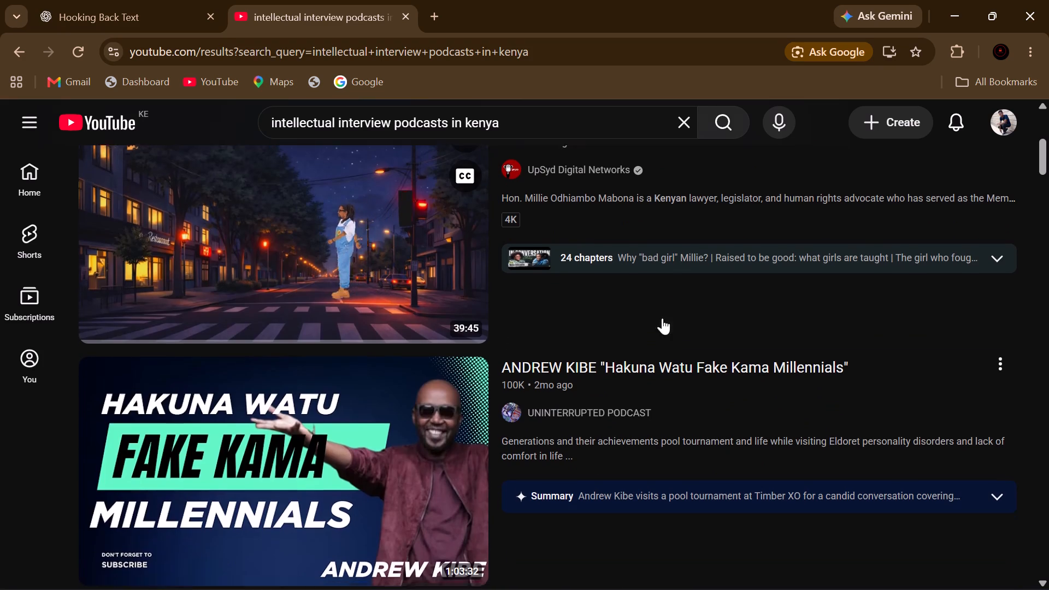
{"action": "scroll", "coordinate": [662, 318], "scroll_direction": "down", "scroll_amount": 2}
{"action": "scroll", "coordinate": [551, 335], "scroll_direction": "down", "scroll_amount": 2}
{"action": "scroll", "coordinate": [551, 335], "scroll_direction": "up", "scroll_amount": 1}
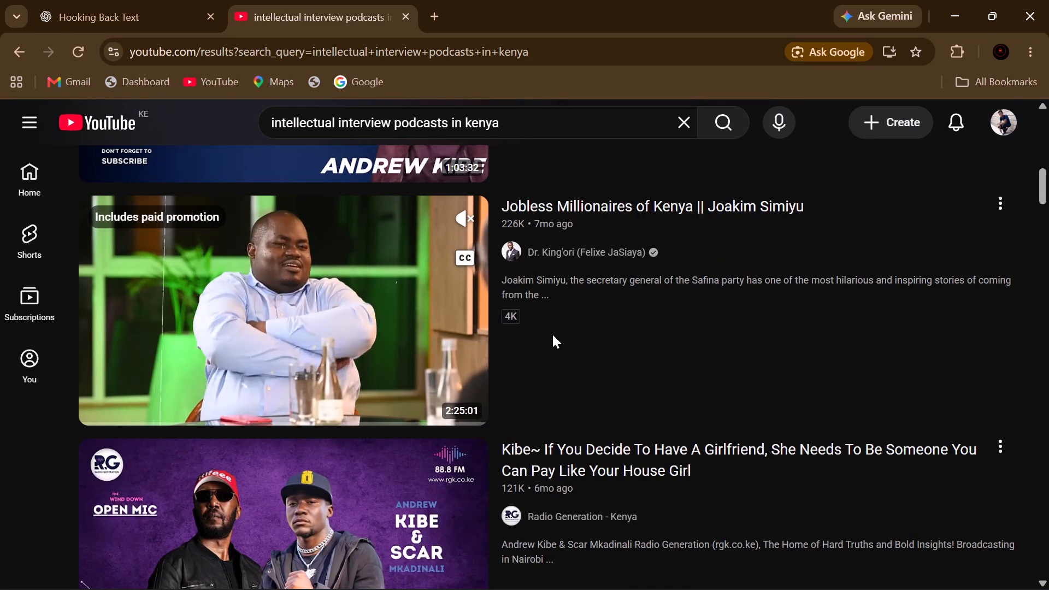
{"action": "scroll", "coordinate": [553, 334], "scroll_direction": "down", "scroll_amount": 3}
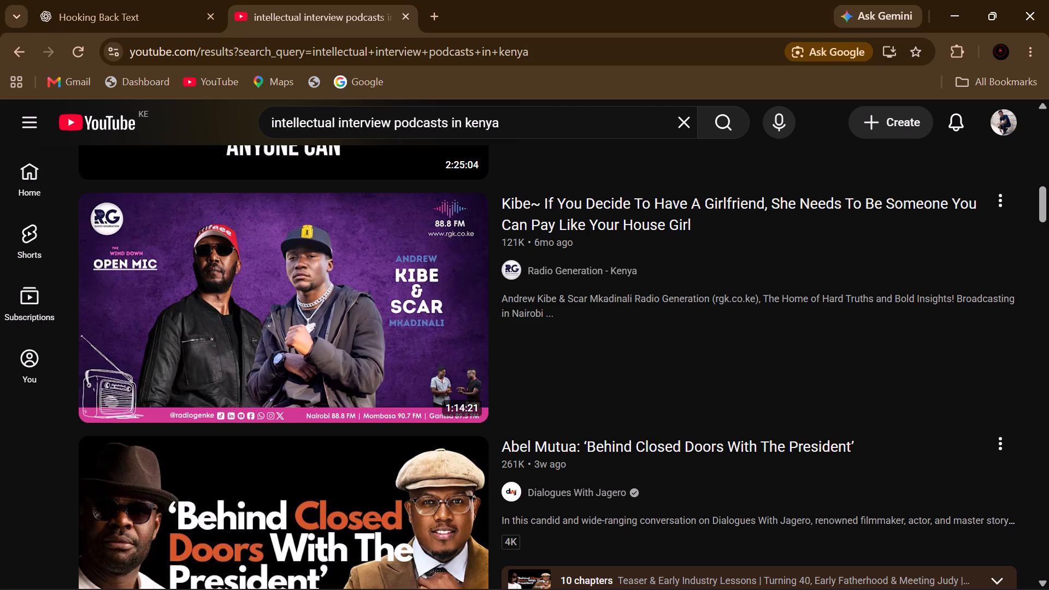
Change the YouTube search to "intellectual political interview in kenya" and run it.
{"action": "left_click", "coordinate": [396, 118]}
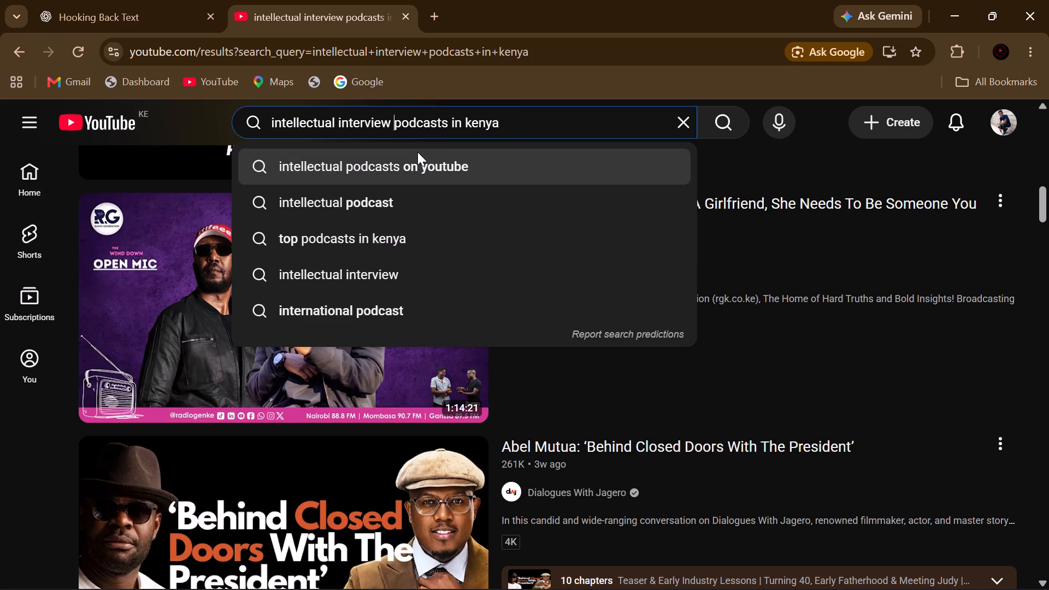
{"action": "key", "text": "Right"}
{"action": "key", "text": "Right"}
{"action": "key", "text": "Right"}
{"action": "key", "text": "Right"}
{"action": "key", "text": "Right"}
{"action": "key", "text": "Right"}
{"action": "key", "text": "Right"}
{"action": "key", "text": "Right"}
{"action": "key", "text": "BackSpace"}
{"action": "key", "text": "BackSpace"}
{"action": "key", "text": "BackSpace"}
{"action": "key", "text": "BackSpace"}
{"action": "key", "text": "BackSpace"}
{"action": "key", "text": "BackSpace"}
{"action": "key", "text": "BackSpace"}
{"action": "key", "text": "BackSpace"}
{"action": "key", "text": "BackSpace"}
{"action": "key", "text": "BackSpace"}
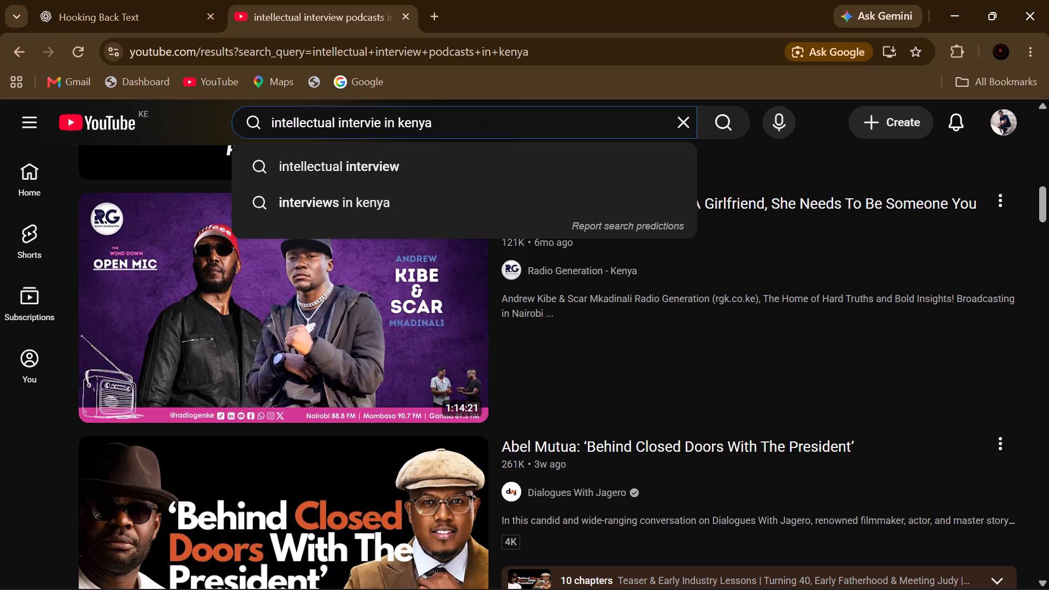
{"action": "key", "text": "w"}
{"action": "key", "text": "Left"}
{"action": "key", "text": "Left"}
{"action": "key", "text": "Left"}
{"action": "key", "text": "Left"}
{"action": "key", "text": "Left"}
{"action": "key", "text": "Left"}
{"action": "key", "text": "Left"}
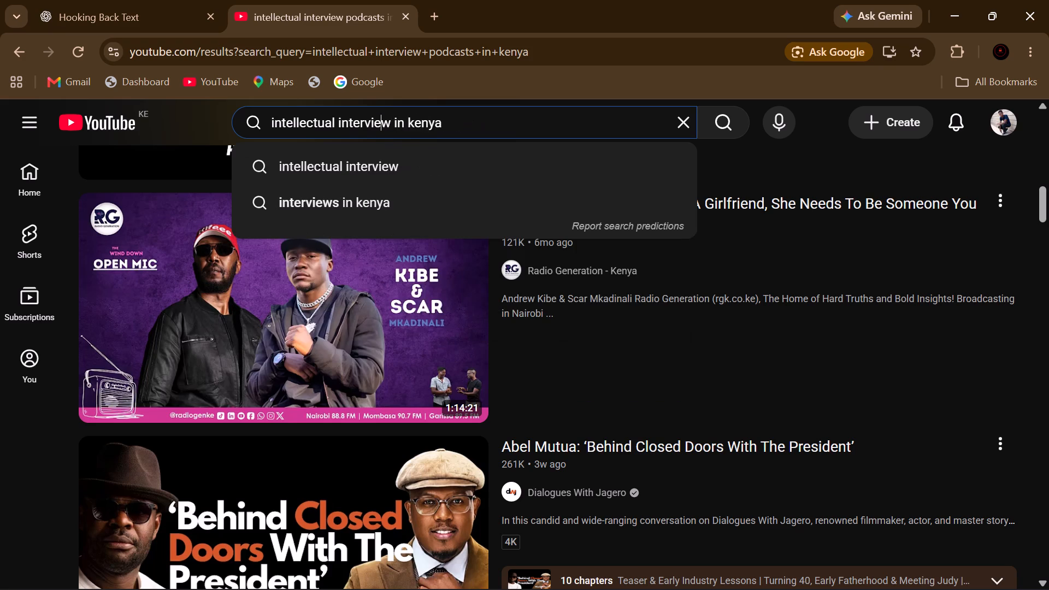
{"action": "key", "text": "Left"}
{"action": "key", "text": "Left"}
{"action": "key", "text": "Left"}
{"action": "key", "text": "space"}
{"action": "type", "text": "political"}
{"action": "key", "text": "Return"}
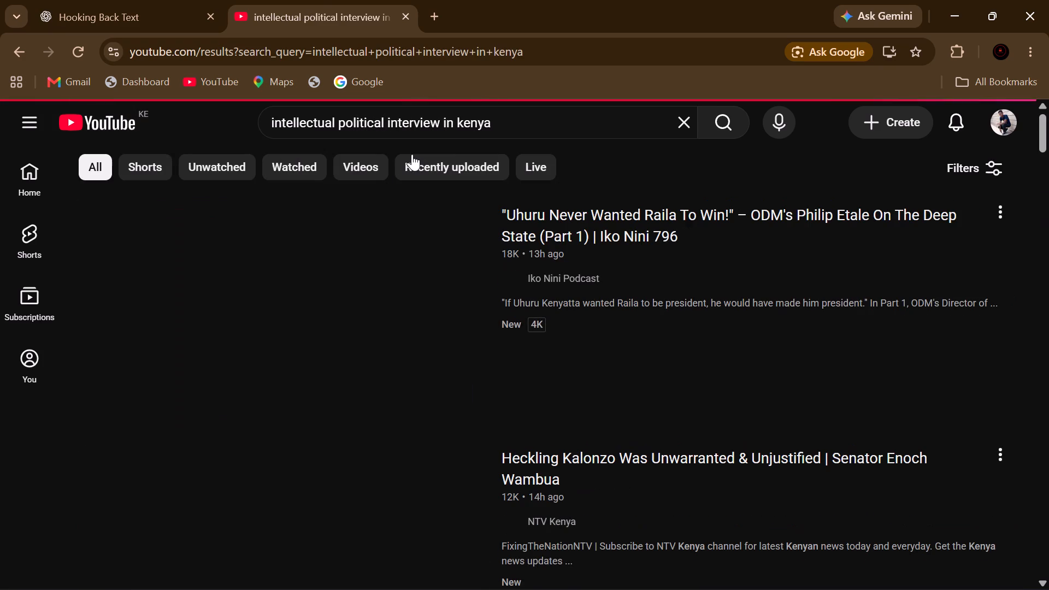
Look through the political interview results and play Kenya Newsline's full Gachagua interview filmed after his USA tour.
{"action": "scroll", "coordinate": [350, 282], "scroll_direction": "down", "scroll_amount": 2}
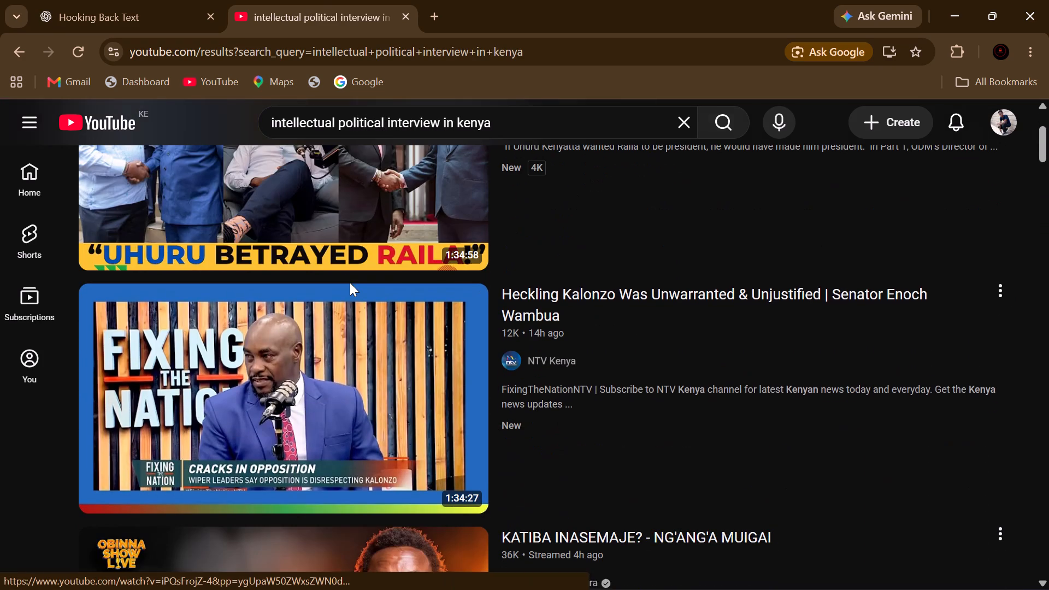
{"action": "scroll", "coordinate": [353, 283], "scroll_direction": "down", "scroll_amount": 5}
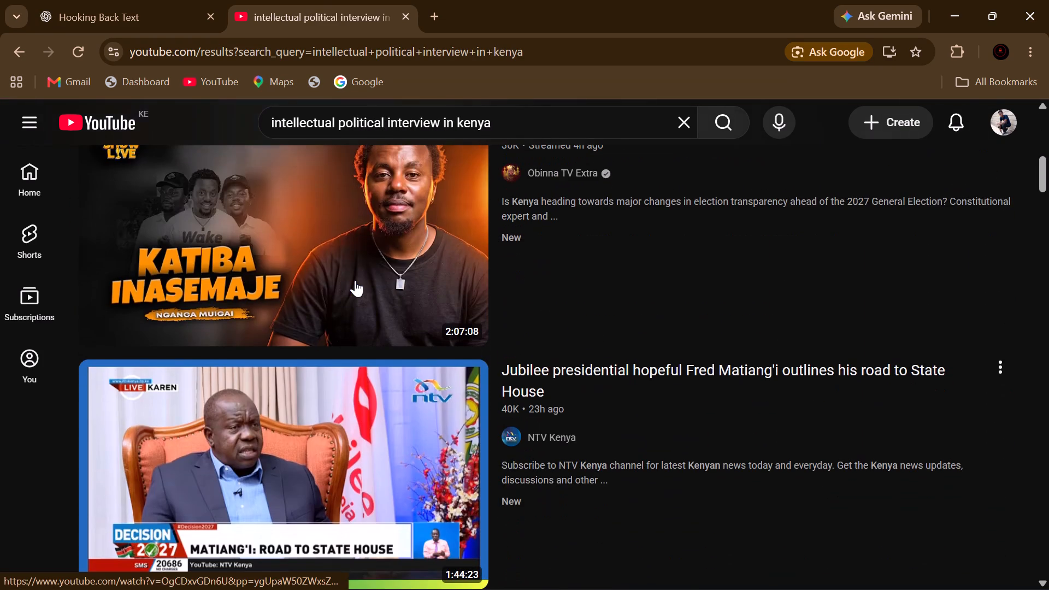
{"action": "scroll", "coordinate": [360, 275], "scroll_direction": "down", "scroll_amount": 4}
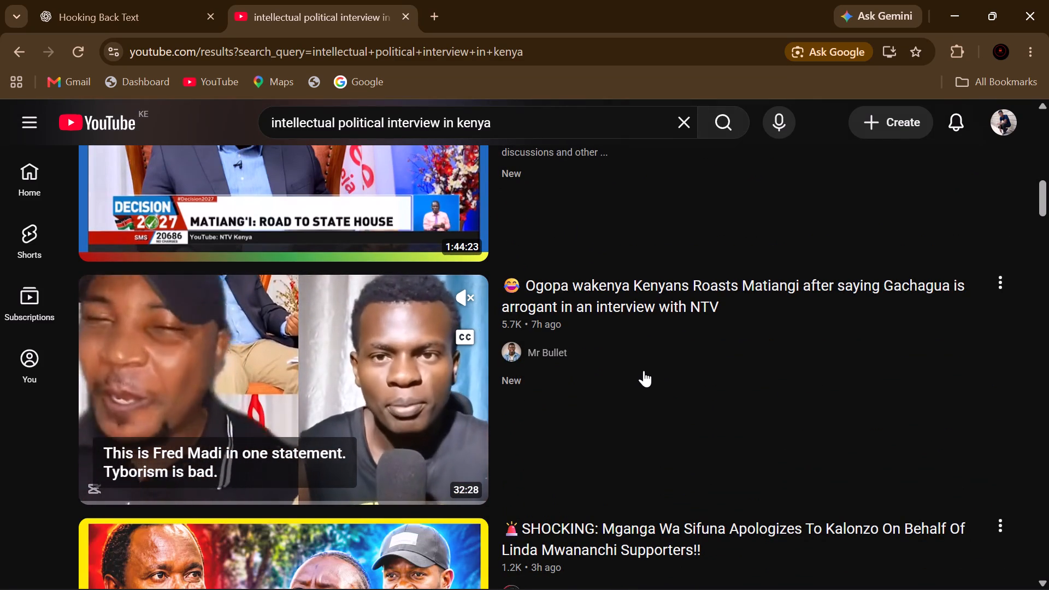
{"action": "scroll", "coordinate": [644, 367], "scroll_direction": "down", "scroll_amount": 2}
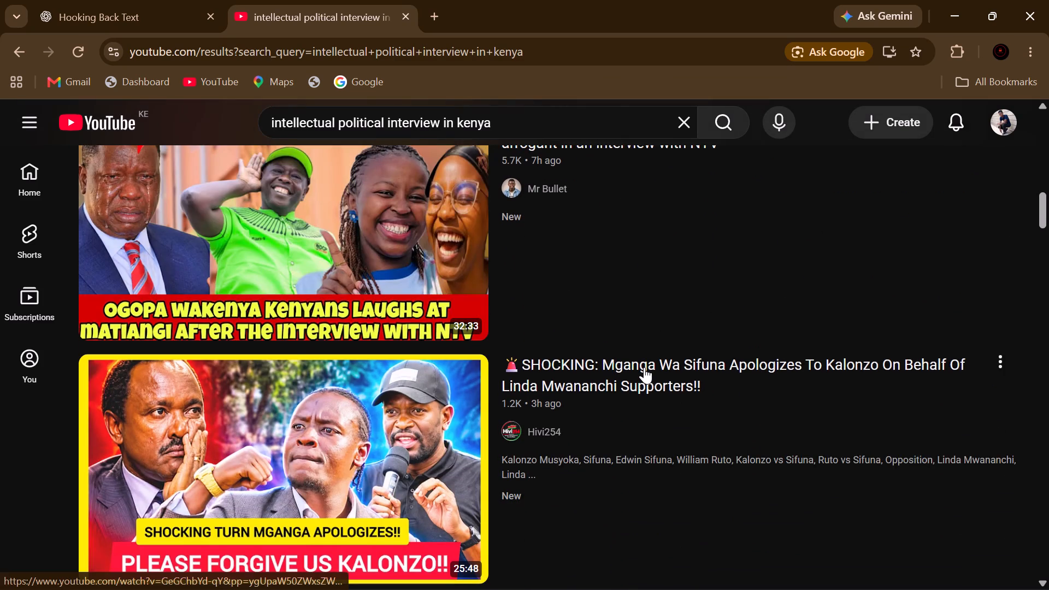
{"action": "scroll", "coordinate": [644, 366], "scroll_direction": "down", "scroll_amount": 5}
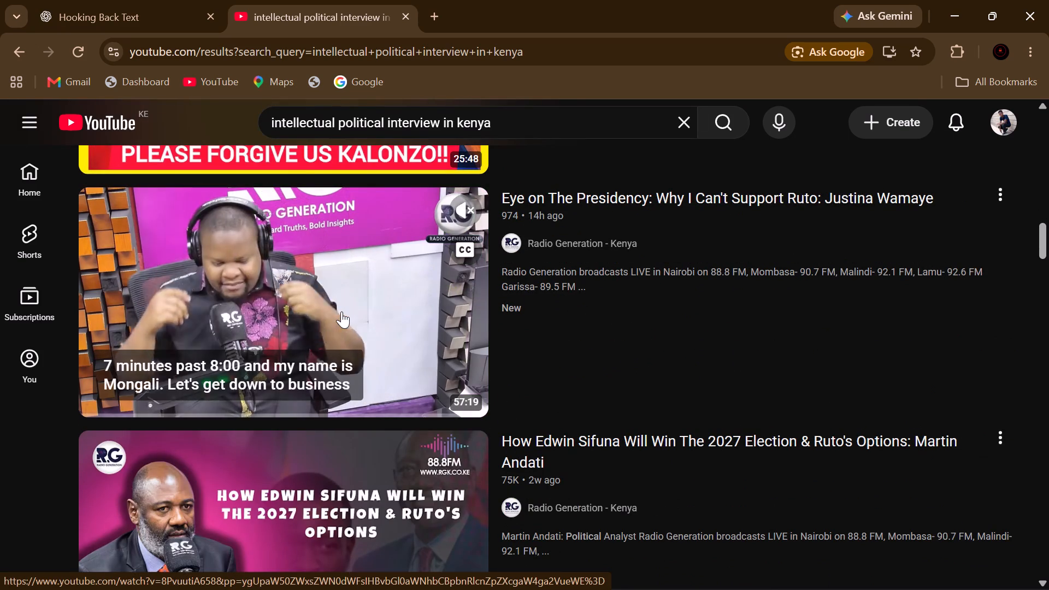
{"action": "scroll", "coordinate": [349, 308], "scroll_direction": "down", "scroll_amount": 4}
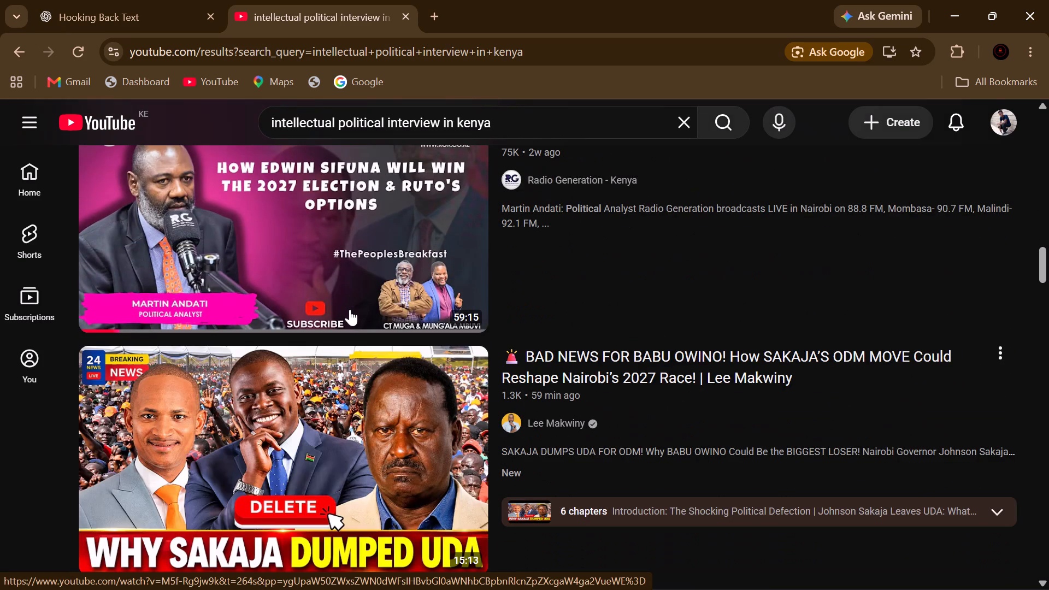
{"action": "scroll", "coordinate": [353, 303], "scroll_direction": "down", "scroll_amount": 2}
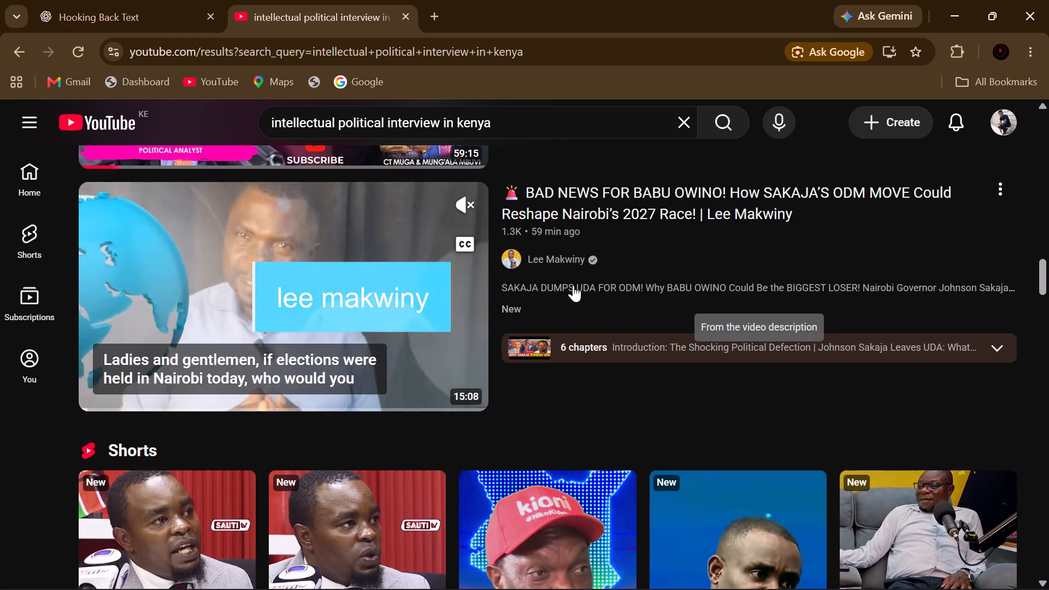
{"action": "scroll", "coordinate": [560, 289], "scroll_direction": "down", "scroll_amount": 8}
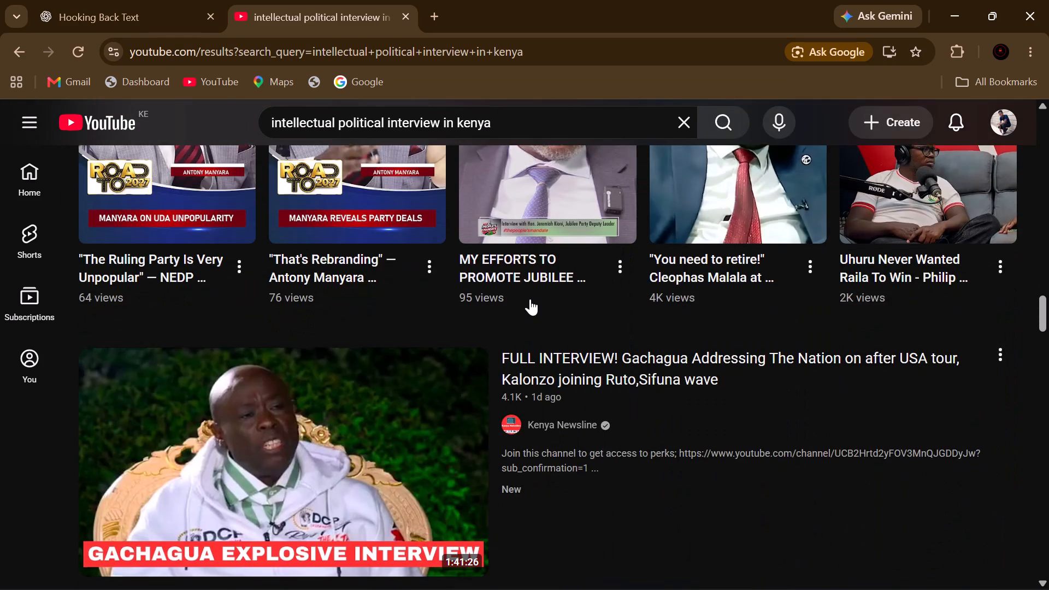
{"action": "scroll", "coordinate": [530, 299], "scroll_direction": "down", "scroll_amount": 2}
{"action": "scroll", "coordinate": [530, 299], "scroll_direction": "up", "scroll_amount": 3}
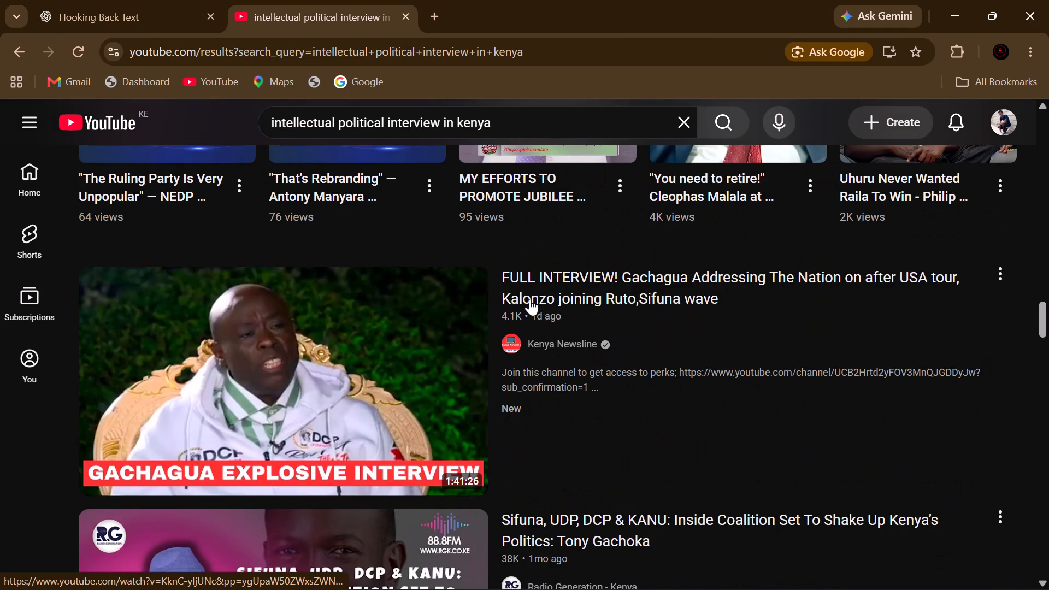
{"action": "scroll", "coordinate": [562, 305], "scroll_direction": "down", "scroll_amount": 5}
{"action": "scroll", "coordinate": [563, 307], "scroll_direction": "up", "scroll_amount": 4}
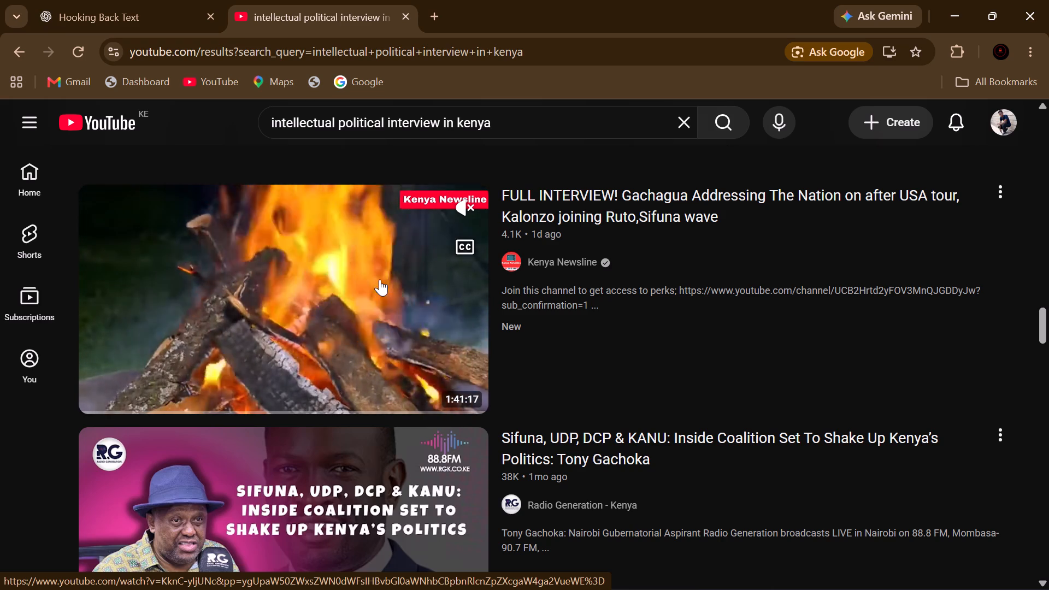
{"action": "left_click", "coordinate": [380, 279]}
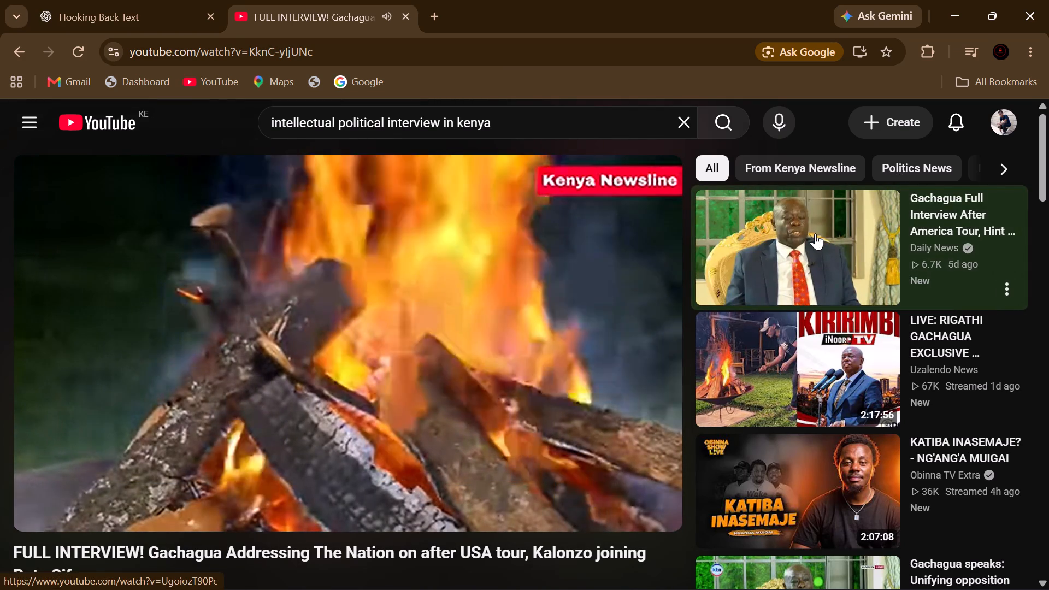
{"action": "left_click", "coordinate": [815, 233]}
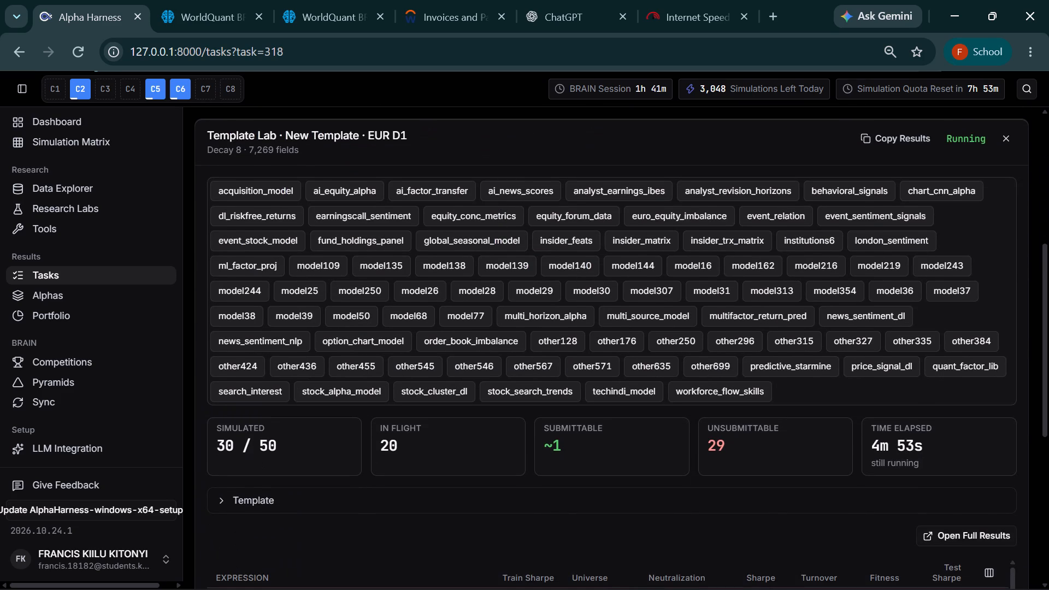
{"action": "scroll", "coordinate": [917, 439], "scroll_direction": "down", "scroll_amount": 3}
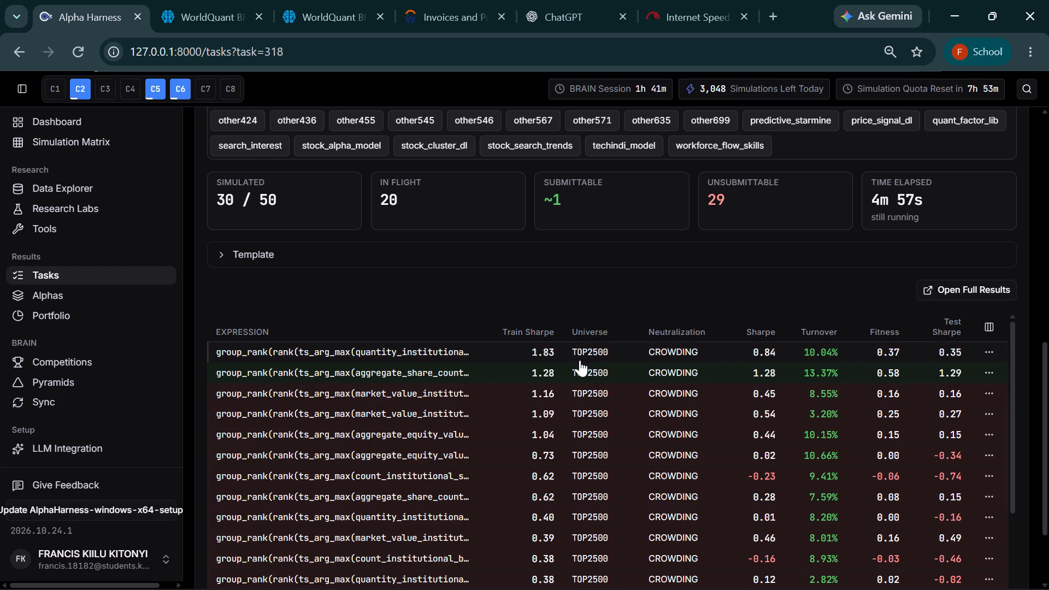
{"action": "scroll", "coordinate": [537, 287], "scroll_direction": "up", "scroll_amount": 13}
Switch to the WorldQuant BRAIN simulation page and list the Other category's datasets for EUR, delay 1, TOP2500 in its data browser.
{"action": "left_click", "coordinate": [216, 0]}
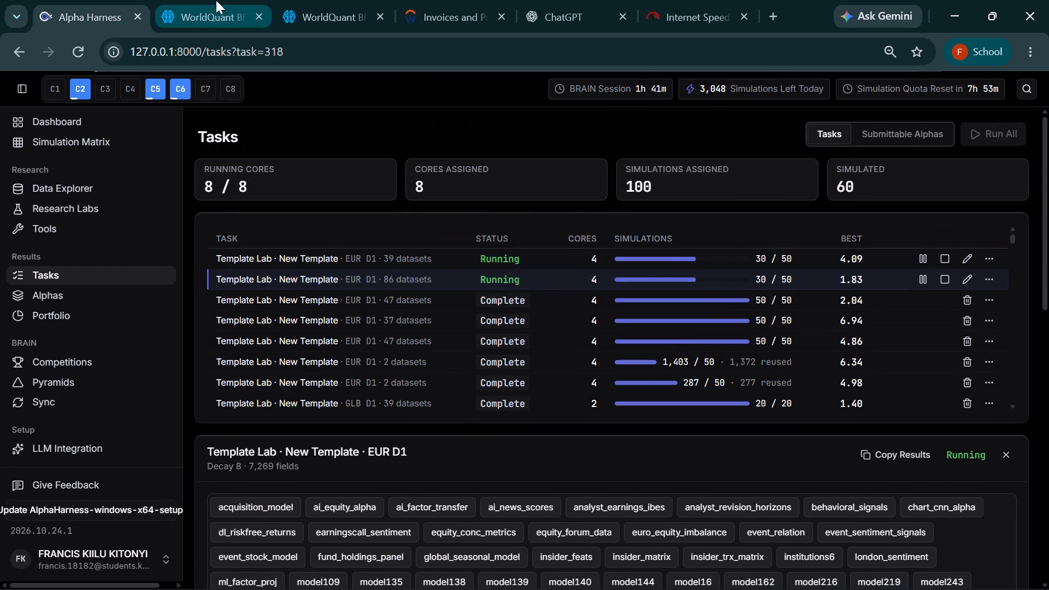
{"action": "left_click", "coordinate": [313, 308]}
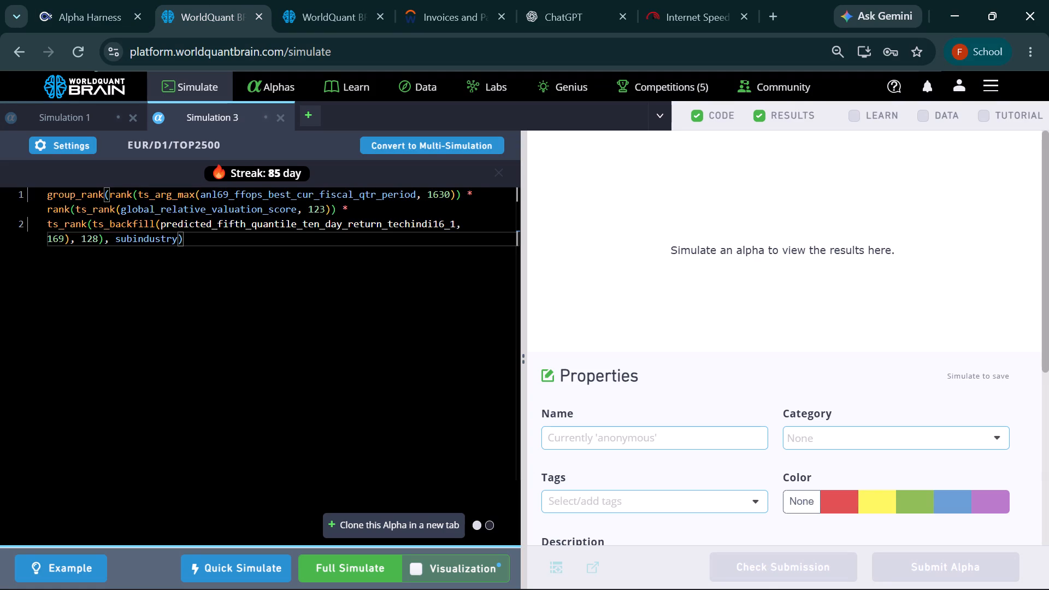
{"action": "left_click", "coordinate": [925, 118]}
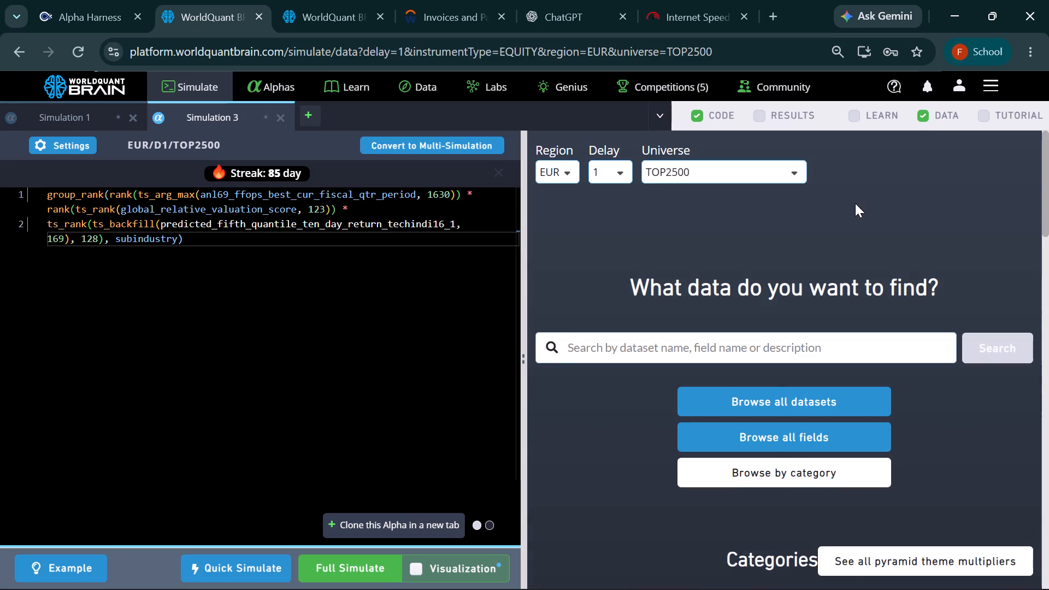
{"action": "scroll", "coordinate": [845, 192], "scroll_direction": "down", "scroll_amount": 3}
{"action": "scroll", "coordinate": [845, 192], "scroll_direction": "down", "scroll_amount": 20}
{"action": "scroll", "coordinate": [845, 192], "scroll_direction": "down", "scroll_amount": 1}
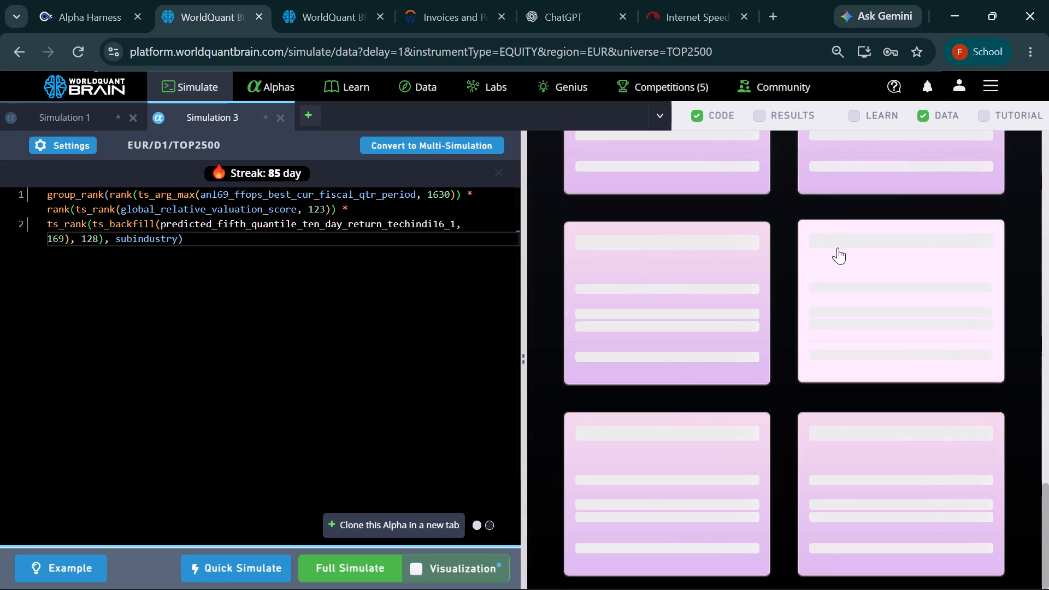
{"action": "scroll", "coordinate": [838, 247], "scroll_direction": "down", "scroll_amount": 15}
{"action": "scroll", "coordinate": [872, 264], "scroll_direction": "up", "scroll_amount": 2}
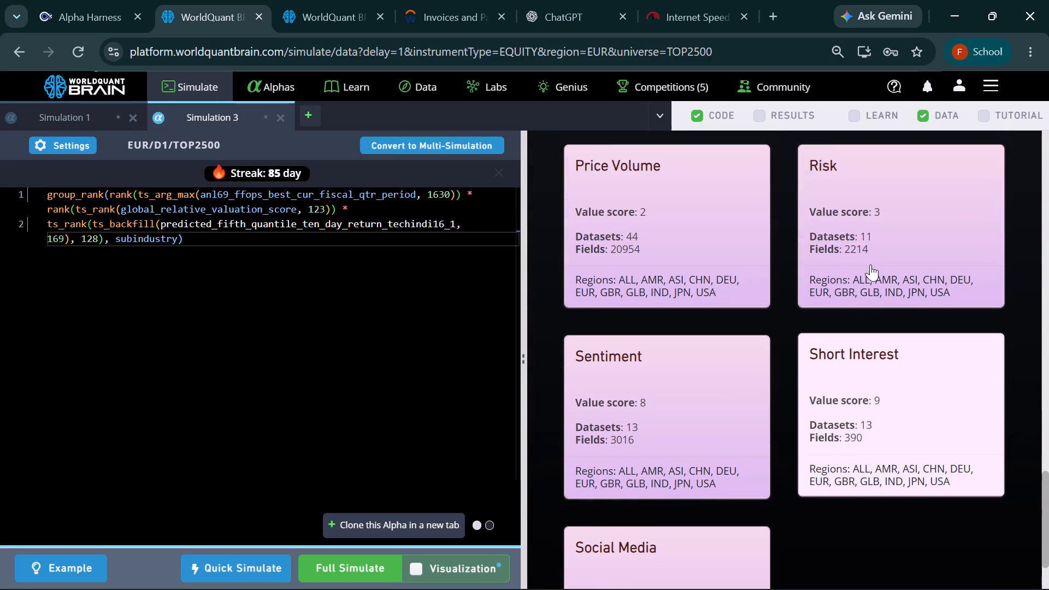
{"action": "scroll", "coordinate": [875, 269], "scroll_direction": "up", "scroll_amount": 3}
{"action": "left_click", "coordinate": [883, 299]}
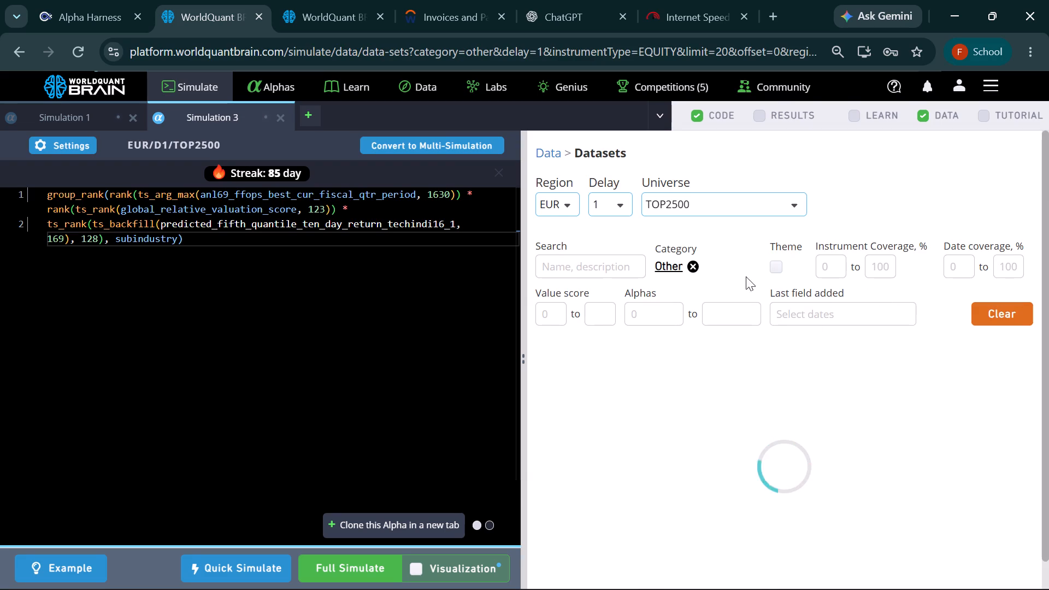
Look through the first page of Other datasets and go on to the second page.
{"action": "scroll", "coordinate": [720, 265], "scroll_direction": "down", "scroll_amount": 7}
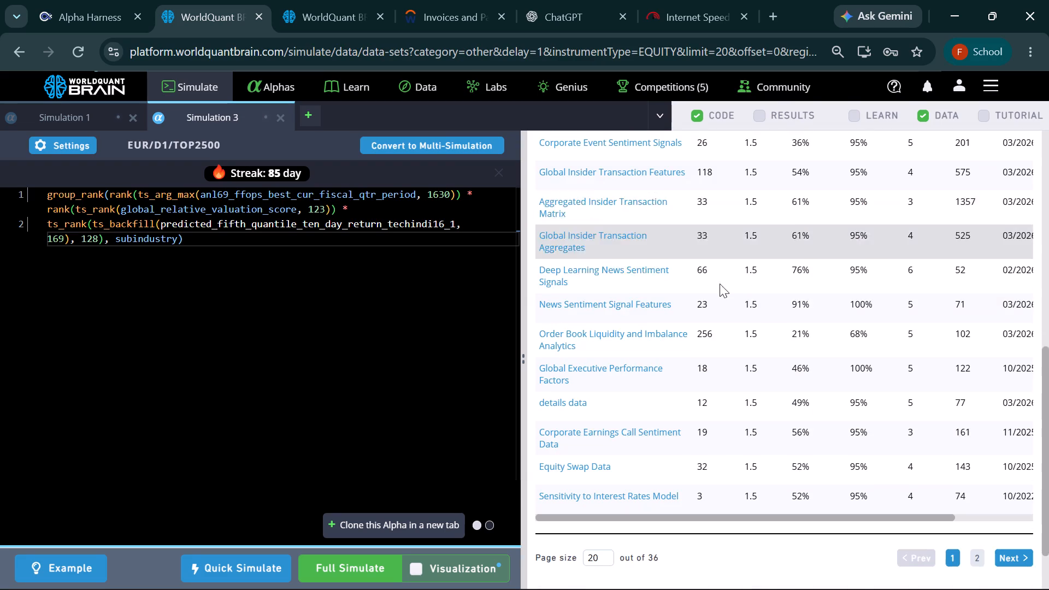
{"action": "scroll", "coordinate": [724, 280], "scroll_direction": "down", "scroll_amount": 6}
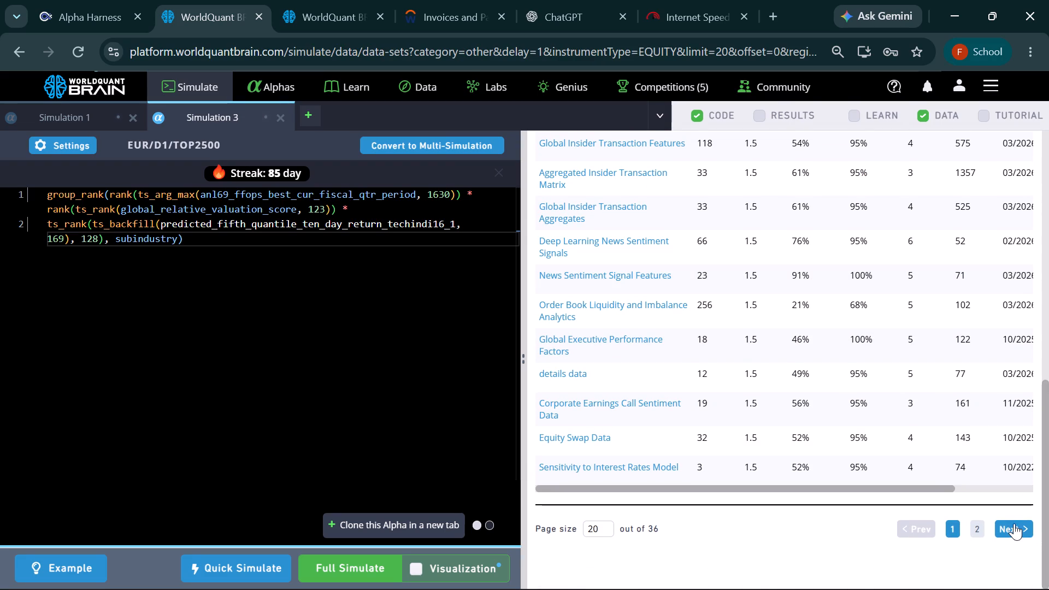
{"action": "left_click", "coordinate": [1013, 523]}
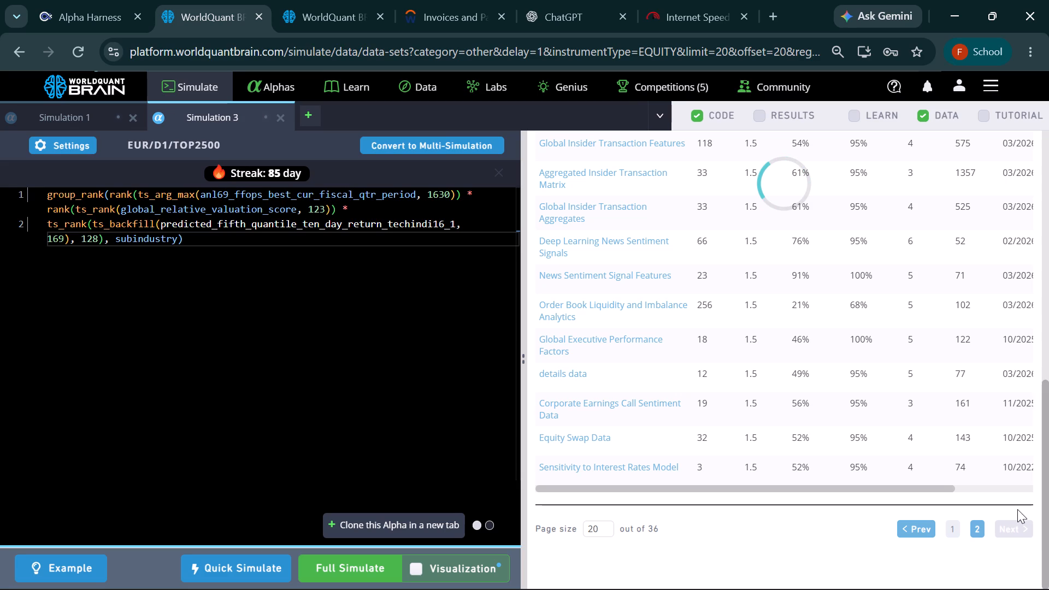
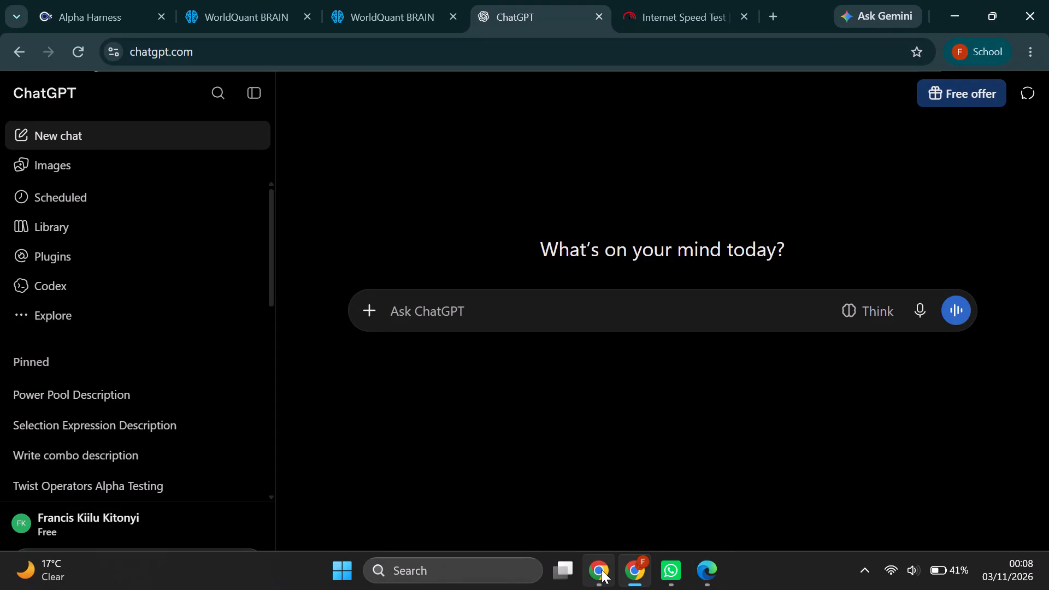
Switch to the other Chrome window, where the YouTube political interview is playing.
{"action": "left_click", "coordinate": [602, 570]}
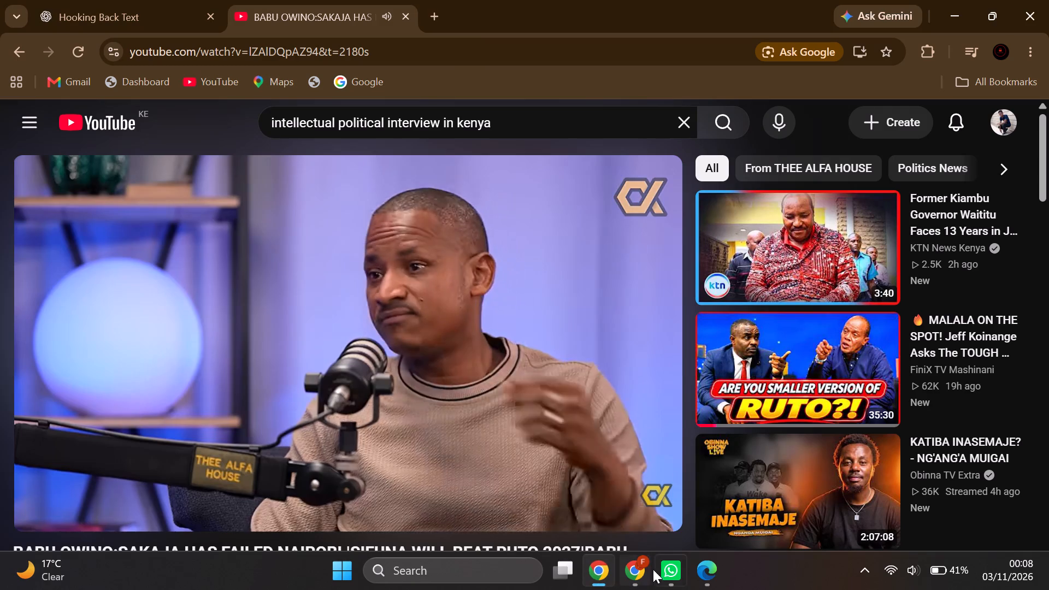
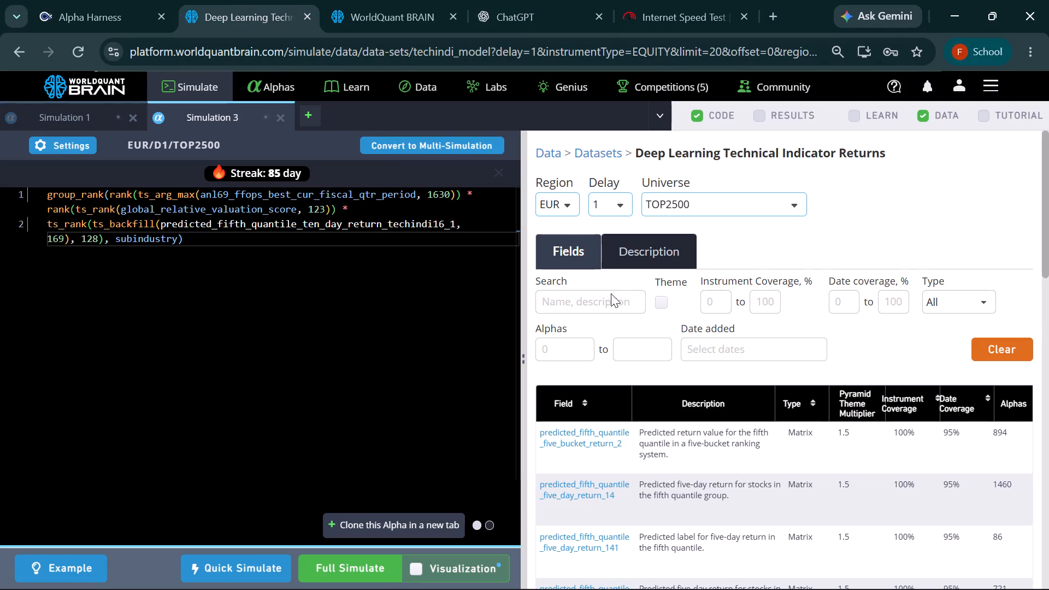
Replace the field inside ts_backfill in the Simulation 3 expression with predicted_fifth_quantile_five_bucket_return_2, copied from the dataset's field list.
{"action": "scroll", "coordinate": [793, 349], "scroll_direction": "down", "scroll_amount": 2}
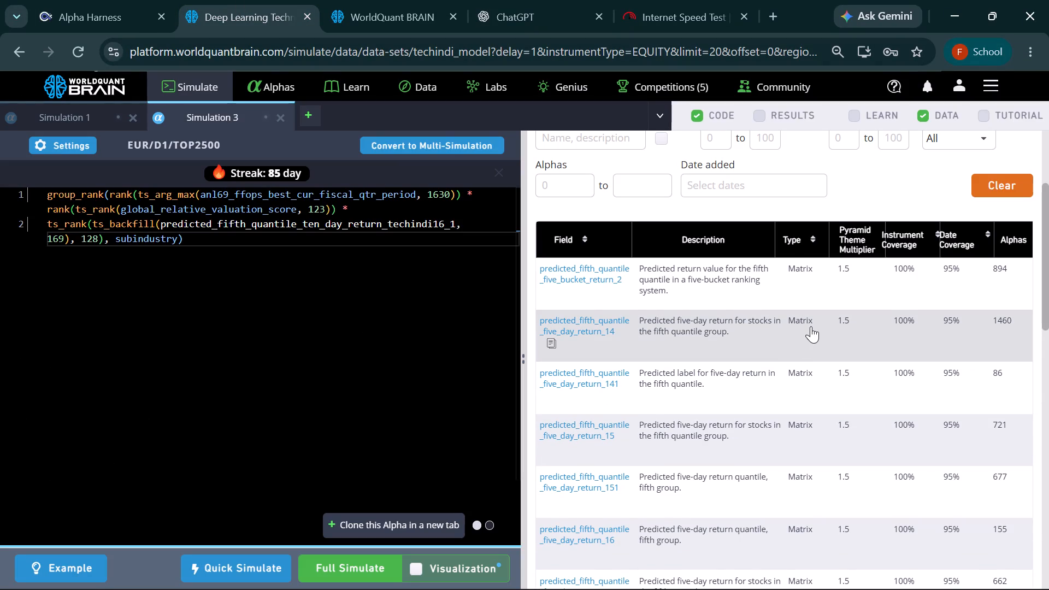
{"action": "left_click", "coordinate": [551, 289]}
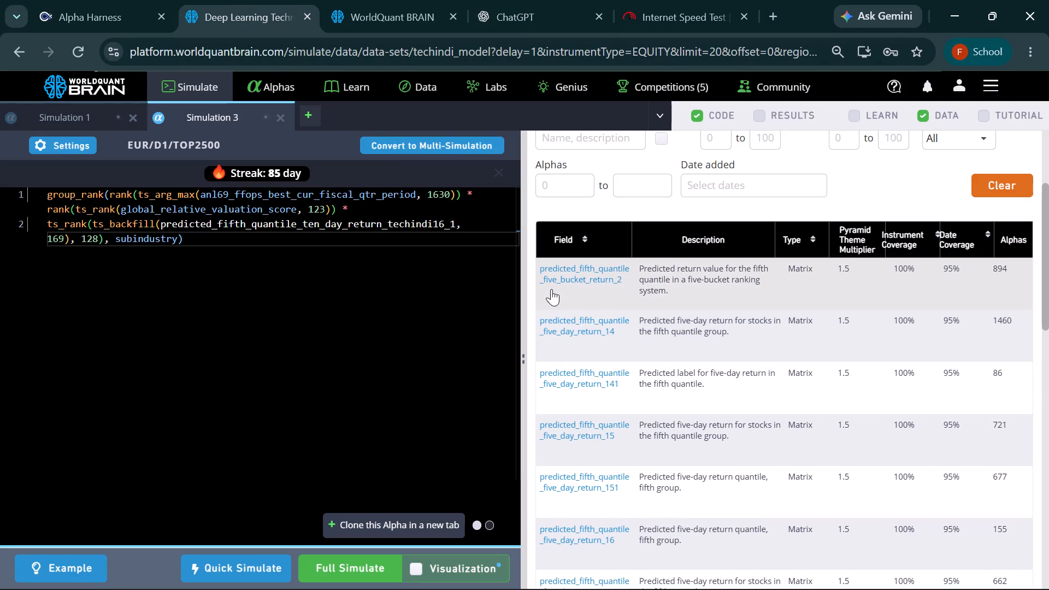
{"action": "left_click", "coordinate": [456, 222]}
{"action": "key", "text": "BackSpace"}
{"action": "key", "text": "BackSpace"}
{"action": "key", "text": "BackSpace"}
{"action": "key", "text": "BackSpace"}
{"action": "key", "text": "BackSpace"}
{"action": "key", "text": "BackSpace"}
{"action": "key", "text": "BackSpace"}
{"action": "key", "text": "BackSpace"}
{"action": "key", "text": "BackSpace"}
{"action": "key", "text": "BackSpace"}
{"action": "key", "text": "BackSpace"}
{"action": "key", "text": "BackSpace"}
{"action": "key", "text": "BackSpace"}
{"action": "key", "text": "BackSpace"}
{"action": "key", "text": "BackSpace"}
{"action": "key", "text": "BackSpace"}
{"action": "key", "text": "BackSpace"}
{"action": "key", "text": "BackSpace"}
{"action": "key", "text": "BackSpace"}
{"action": "key", "text": "BackSpace"}
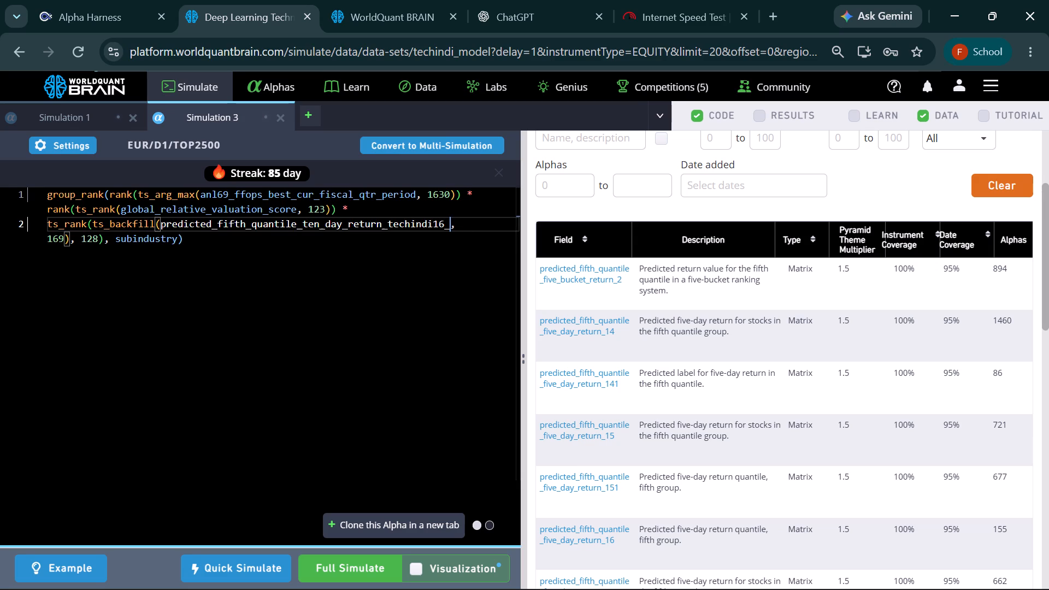
{"action": "key", "text": "BackSpace"}
{"action": "key", "text": "BackSpace"}
{"action": "key", "text": "BackSpace"}
{"action": "key", "text": "BackSpace"}
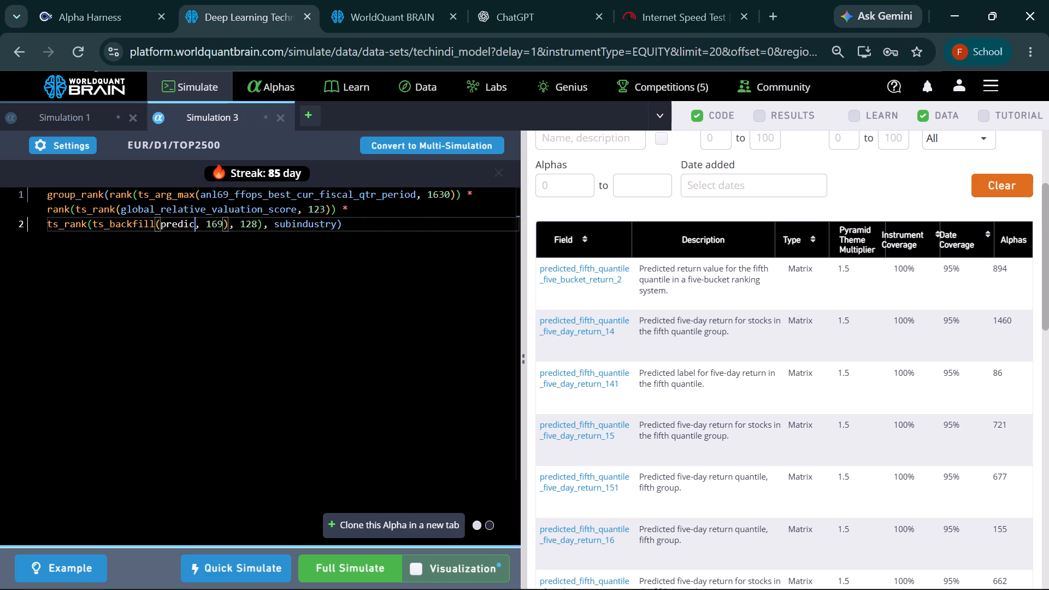
{"action": "key", "text": "BackSpace"}
{"action": "key", "text": "BackSpace"}
{"action": "key", "text": "BackSpace"}
{"action": "key", "text": "BackSpace"}
{"action": "key", "text": "BackSpace"}
{"action": "key", "text": "BackSpace"}
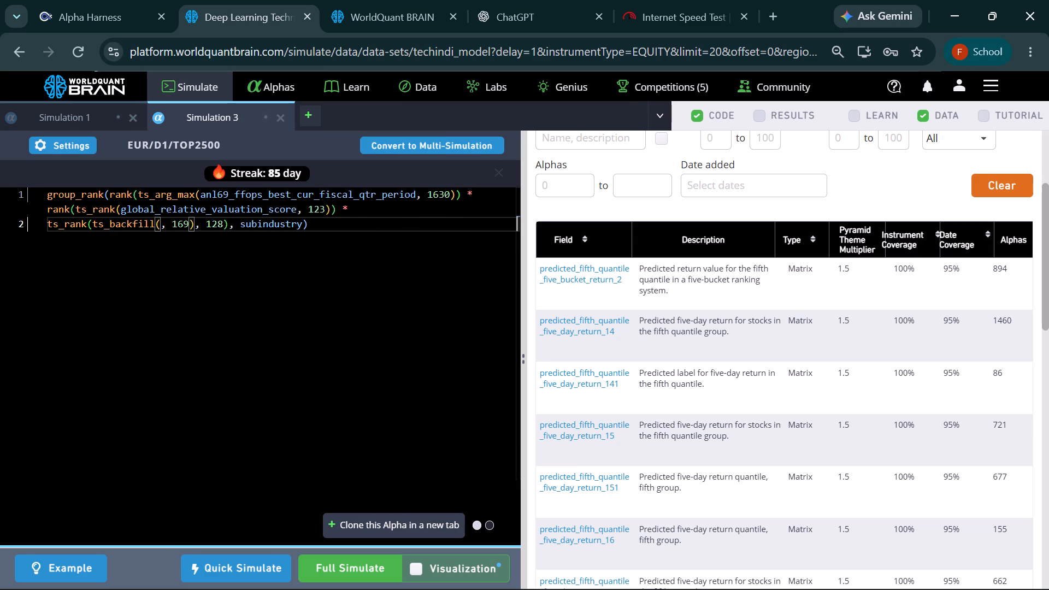
{"action": "key", "text": "ctrl+v"}
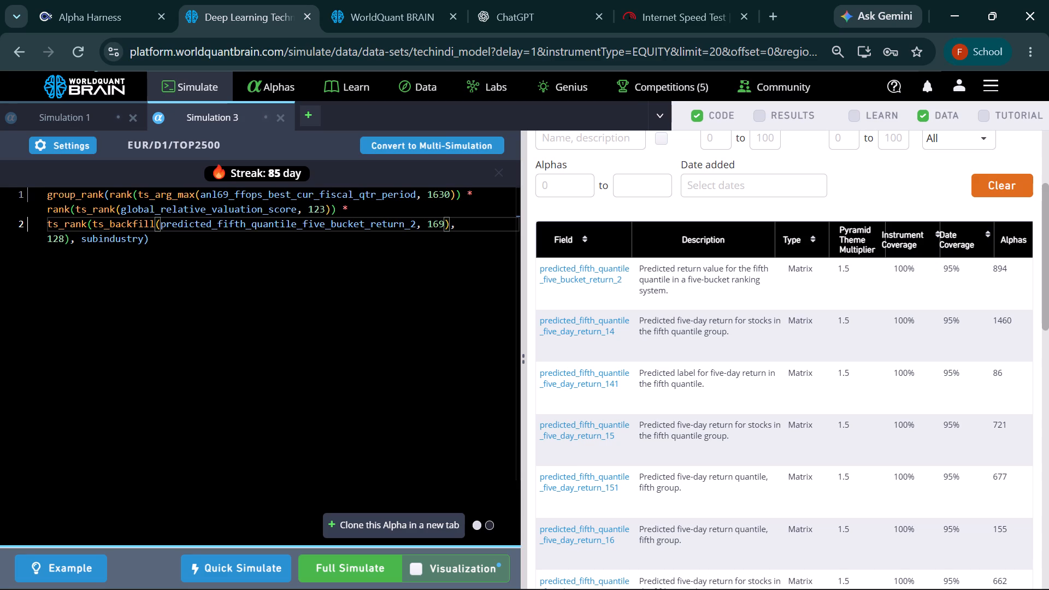
Replace global_relative_valuation_score in the expression's ts_rank term with predicted_fifth_quantile_ten_day_return_16, copied from the dataset's field list.
{"action": "scroll", "coordinate": [963, 450], "scroll_direction": "down", "scroll_amount": 12}
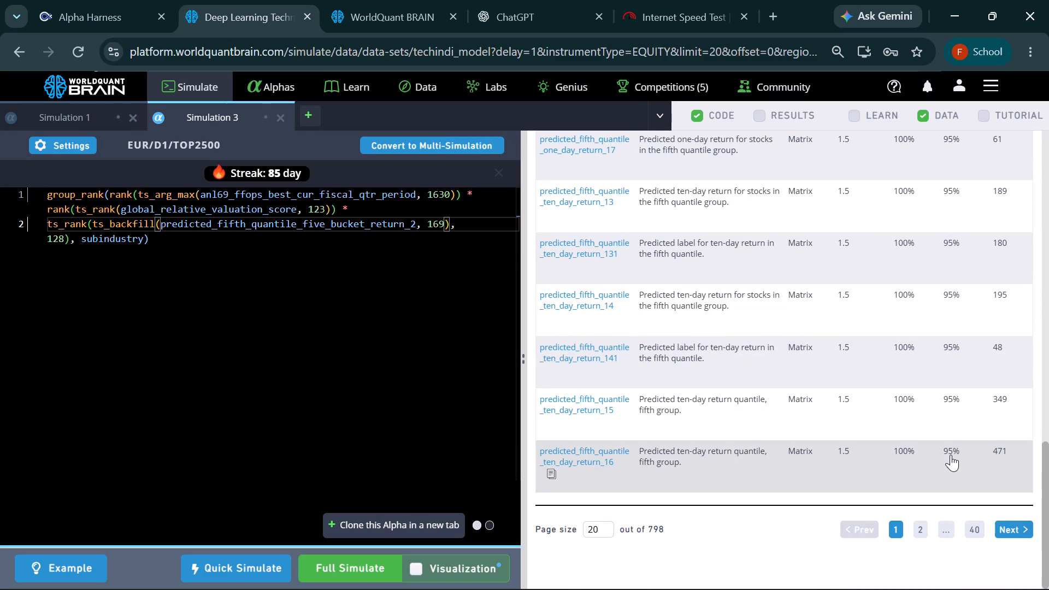
{"action": "left_click", "coordinate": [555, 473]}
{"action": "left_click", "coordinate": [297, 206]}
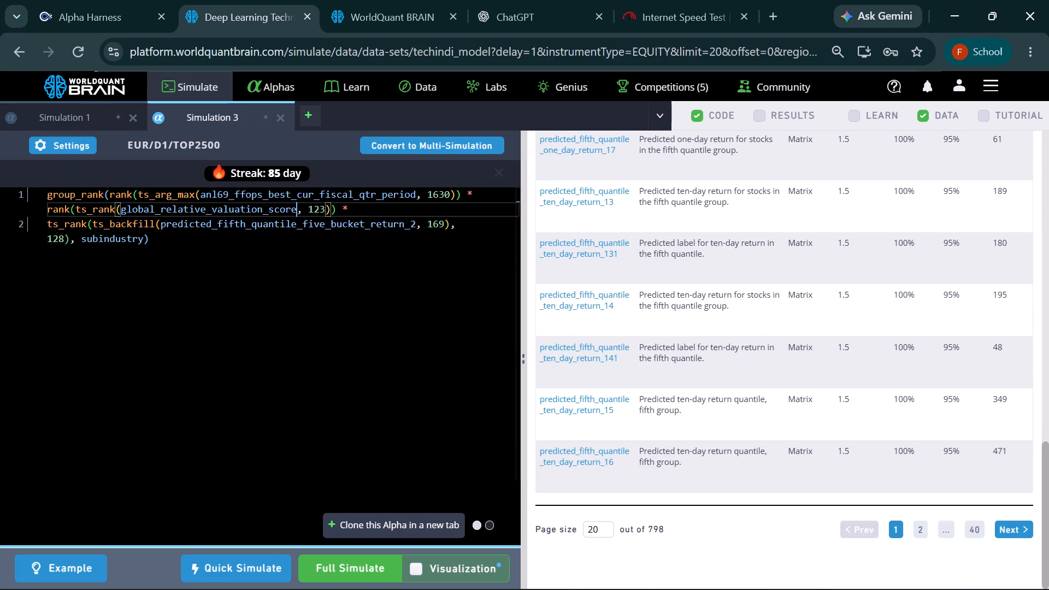
{"action": "key", "text": "BackSpace"}
{"action": "key", "text": "BackSpace"}
{"action": "key", "text": "BackSpace"}
{"action": "key", "text": "BackSpace"}
{"action": "key", "text": "BackSpace"}
{"action": "key", "text": "BackSpace"}
{"action": "key", "text": "BackSpace"}
{"action": "key", "text": "BackSpace"}
{"action": "key", "text": "BackSpace"}
{"action": "key", "text": "BackSpace"}
{"action": "key", "text": "BackSpace"}
{"action": "key", "text": "BackSpace"}
{"action": "key", "text": "BackSpace"}
{"action": "key", "text": "BackSpace"}
{"action": "key", "text": "BackSpace"}
{"action": "key", "text": "BackSpace"}
{"action": "key", "text": "BackSpace"}
{"action": "key", "text": "BackSpace"}
{"action": "key", "text": "BackSpace"}
{"action": "key", "text": "BackSpace"}
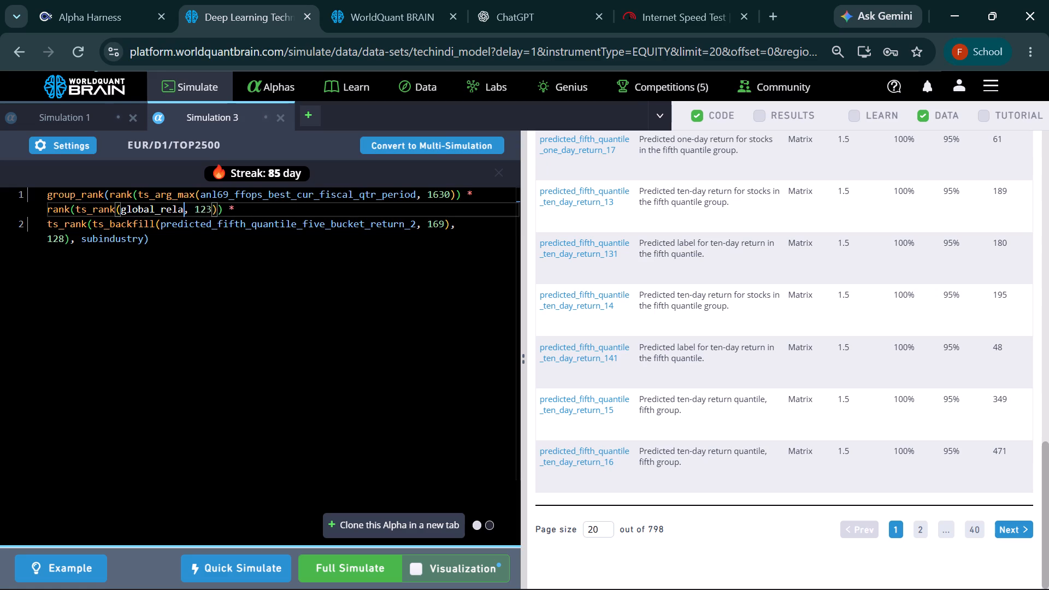
{"action": "key", "text": "BackSpace"}
{"action": "key", "text": "BackSpace"}
{"action": "key", "text": "BackSpace"}
{"action": "key", "text": "BackSpace"}
{"action": "key", "text": "BackSpace"}
{"action": "key", "text": "BackSpace"}
{"action": "key", "text": "BackSpace"}
{"action": "key", "text": "BackSpace"}
{"action": "key", "text": "BackSpace"}
{"action": "key", "text": "BackSpace"}
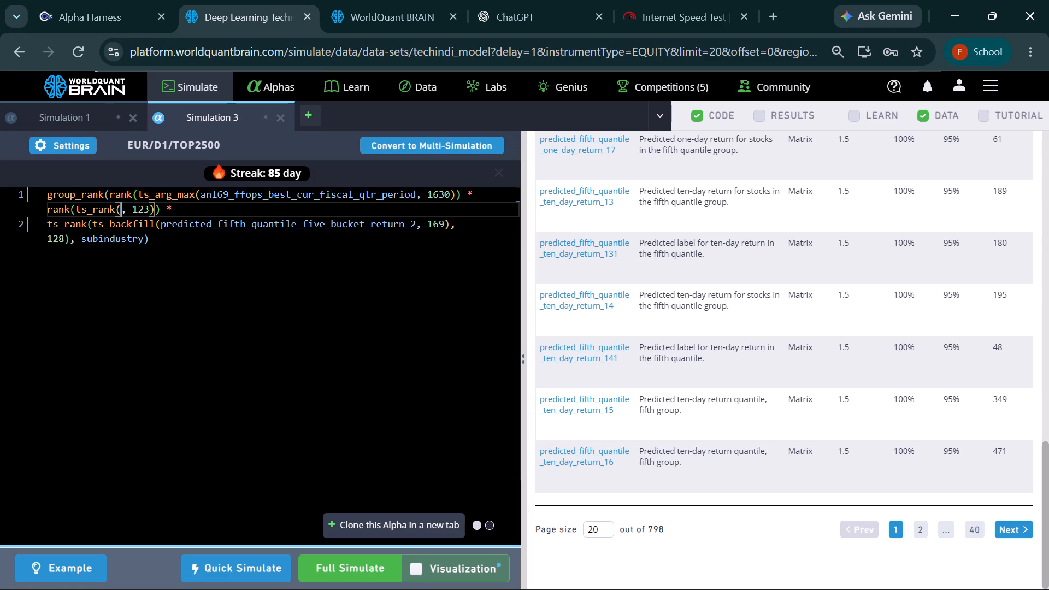
{"action": "key", "text": "ctrl+v"}
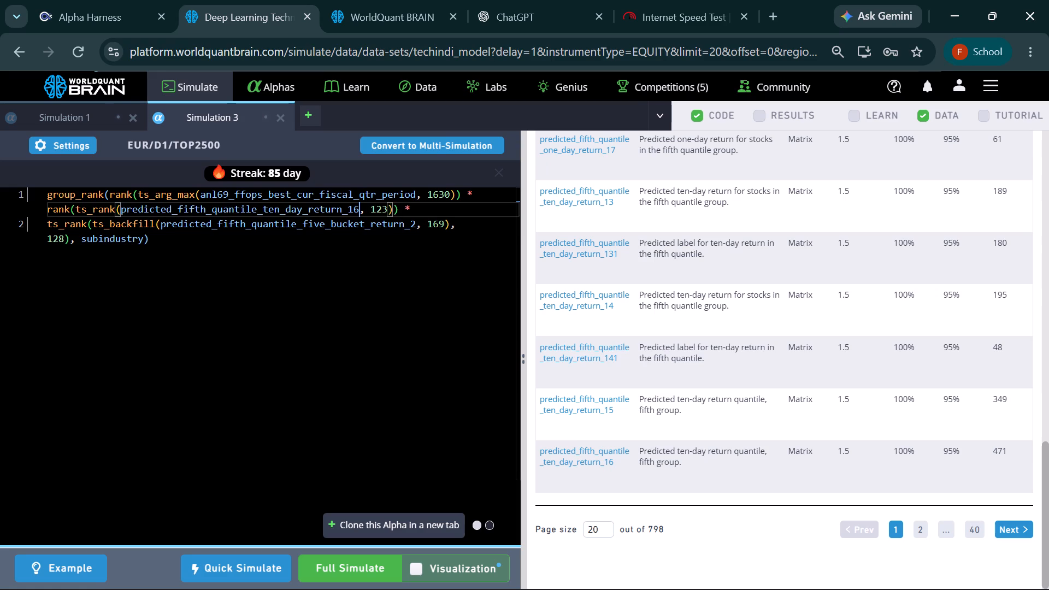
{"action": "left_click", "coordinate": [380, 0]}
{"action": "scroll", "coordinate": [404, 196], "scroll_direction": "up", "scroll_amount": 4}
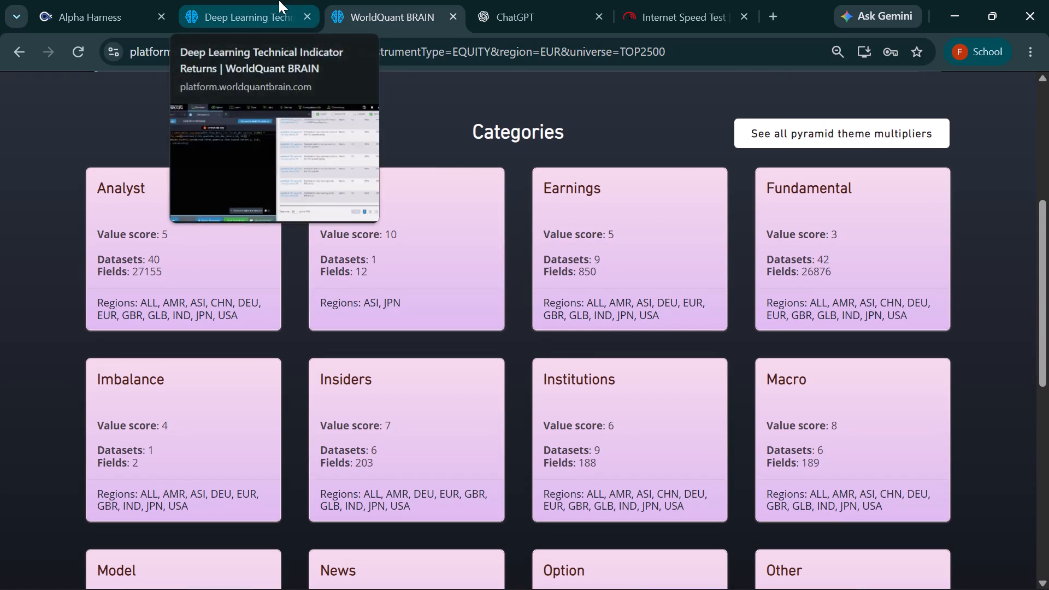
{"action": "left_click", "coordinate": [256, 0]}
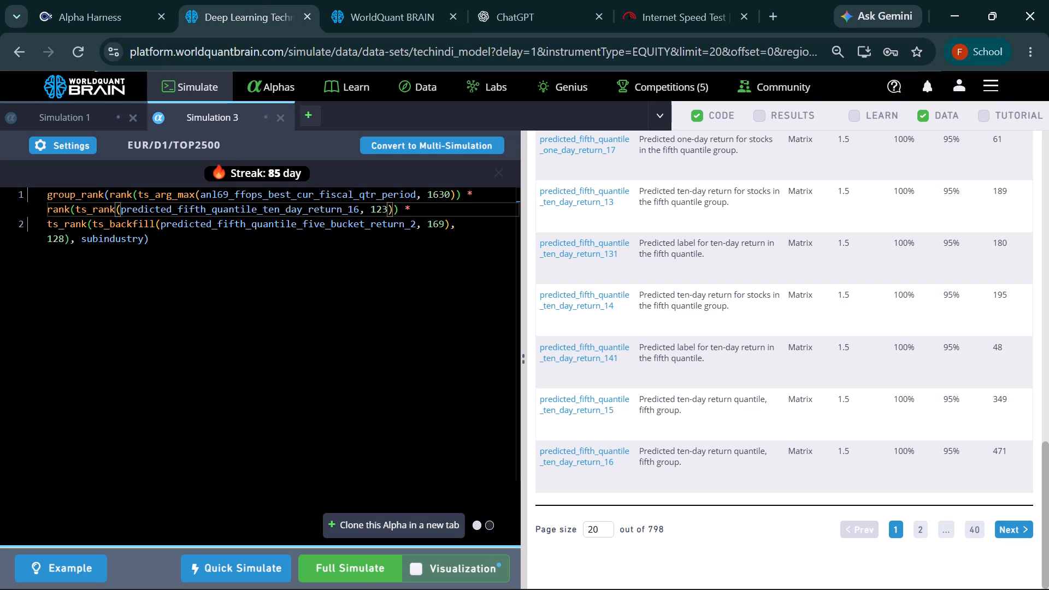
Open the submitted EUR TOP2500 alpha 78L16n2L in the other WorldQuant BRAIN browser tab and clone it into a simulation.
{"action": "left_click", "coordinate": [381, 0]}
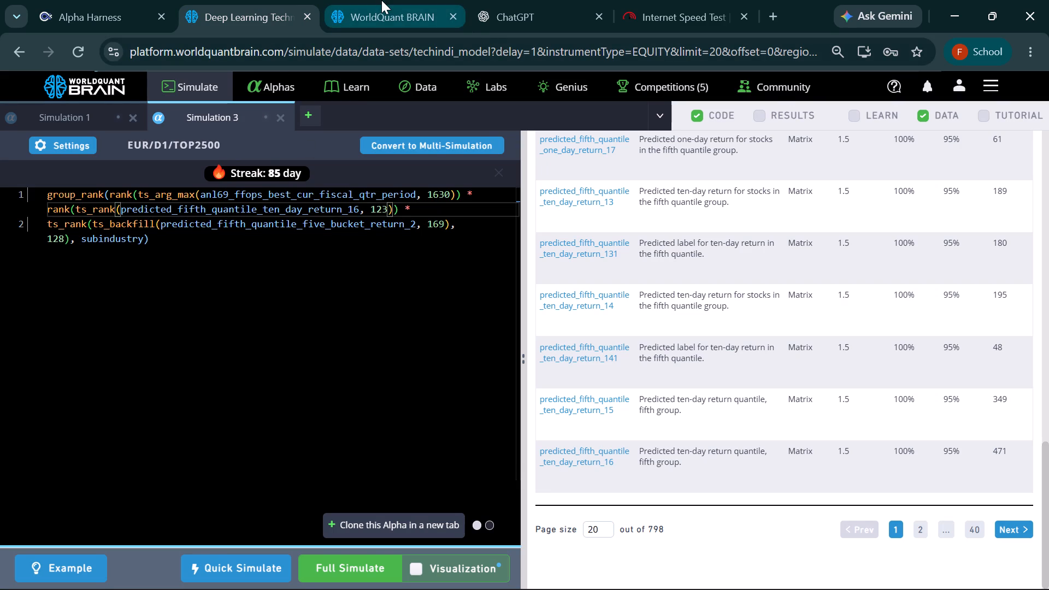
{"action": "scroll", "coordinate": [409, 135], "scroll_direction": "up", "scroll_amount": 10}
{"action": "left_click", "coordinate": [290, 89]}
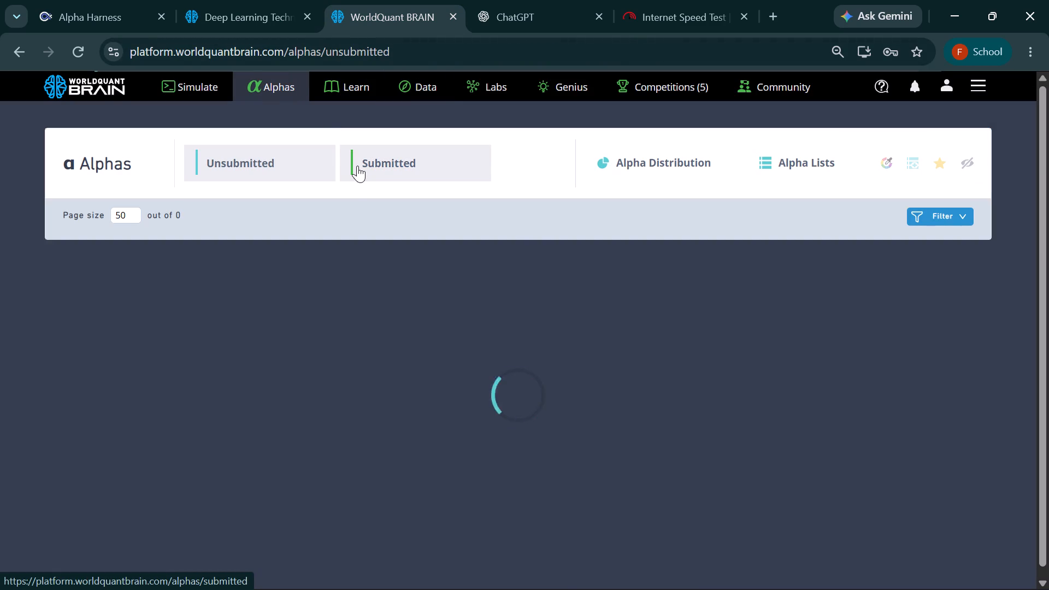
{"action": "left_click", "coordinate": [392, 167]}
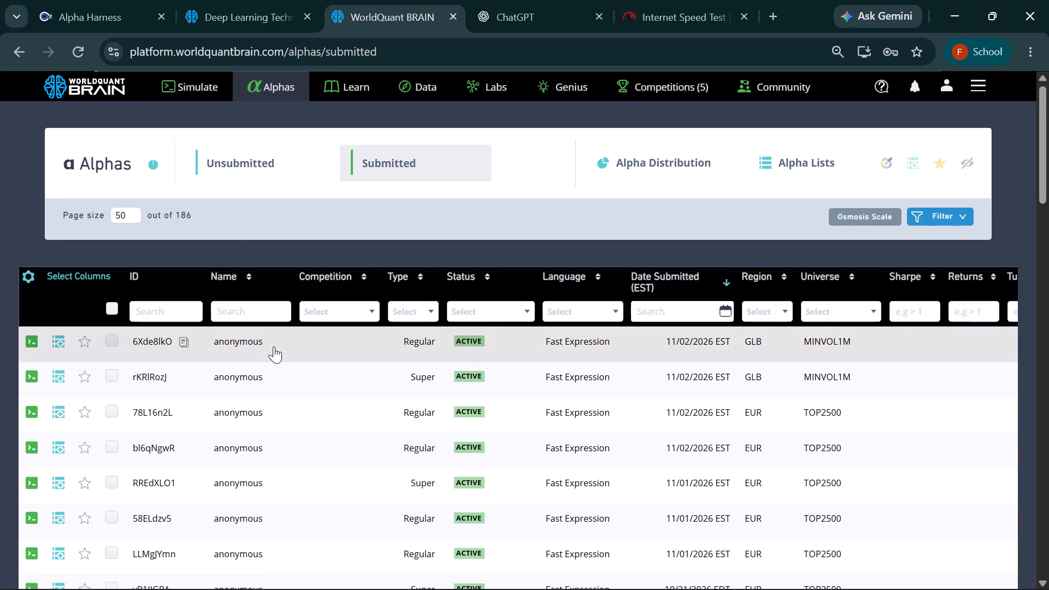
{"action": "left_click", "coordinate": [237, 411]}
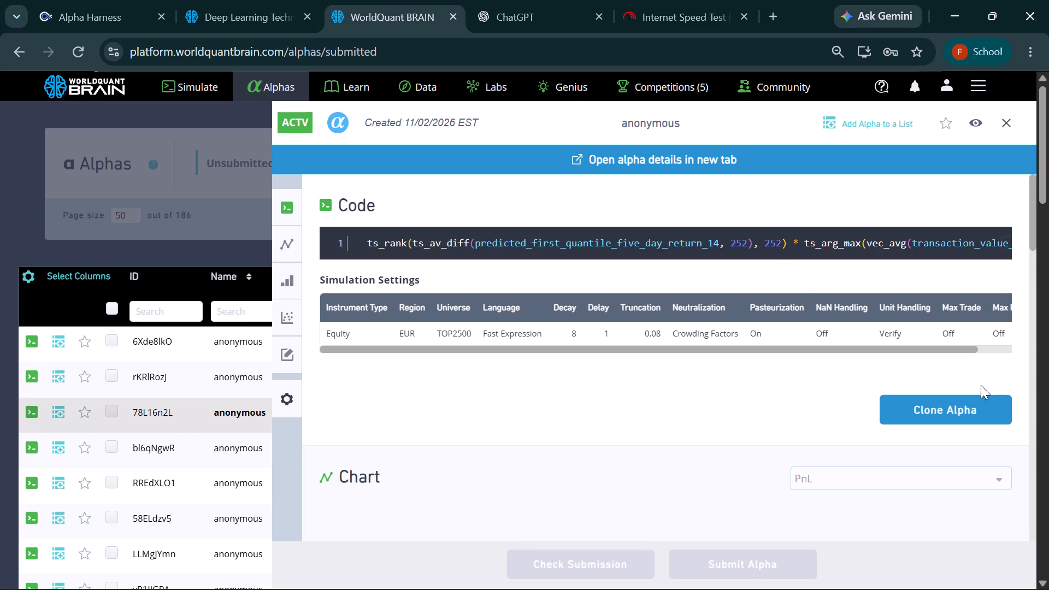
{"action": "left_click", "coordinate": [955, 406]}
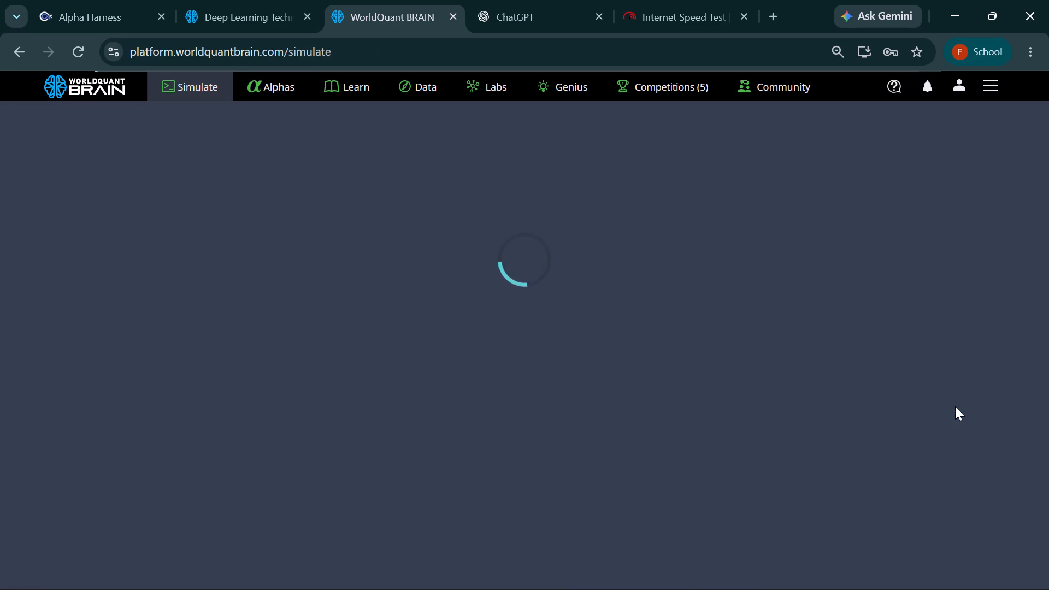
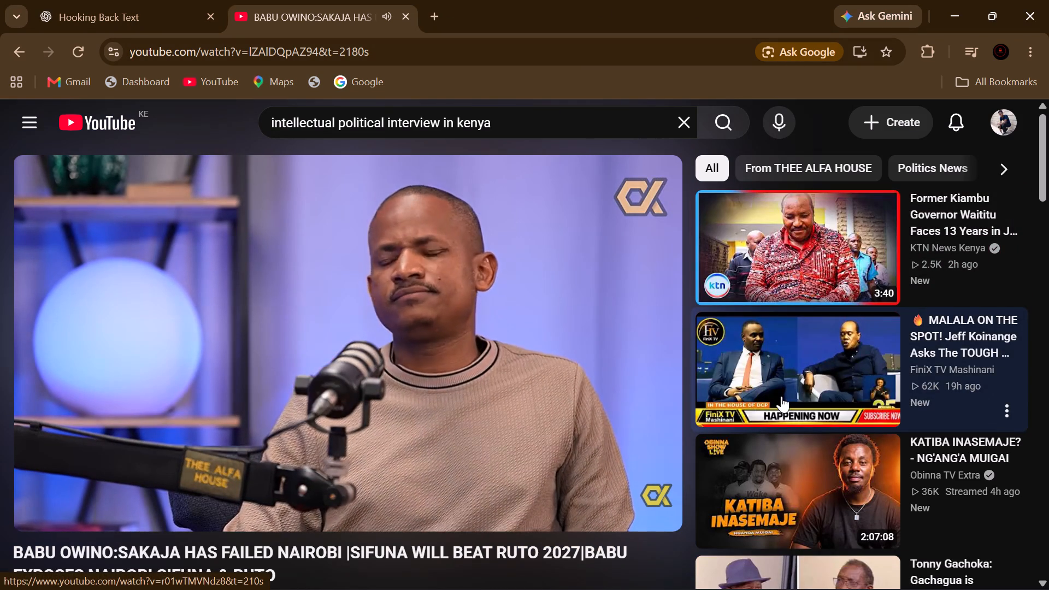
{"action": "left_click", "coordinate": [783, 390]}
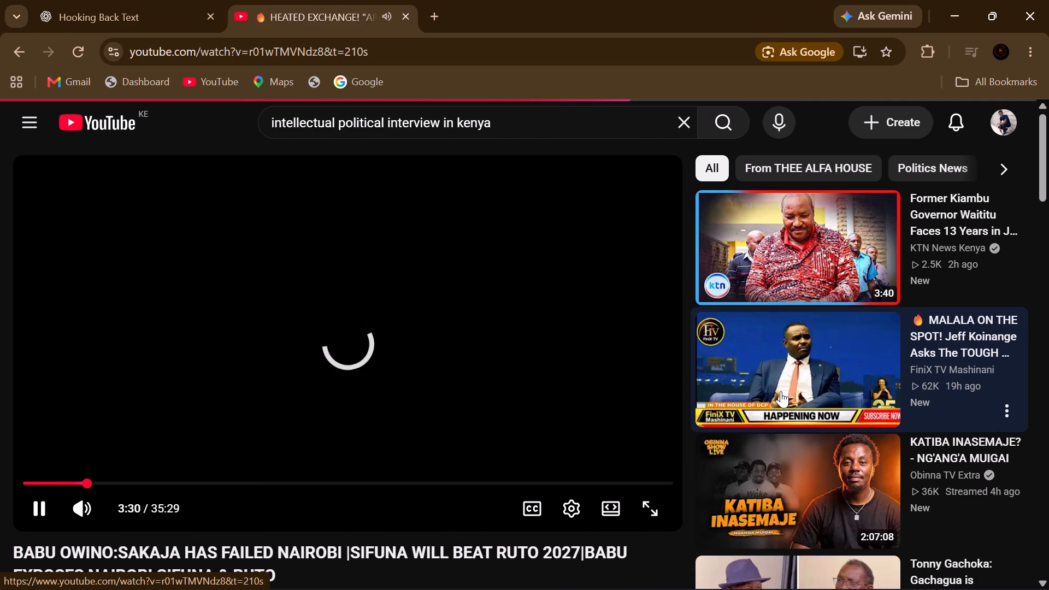
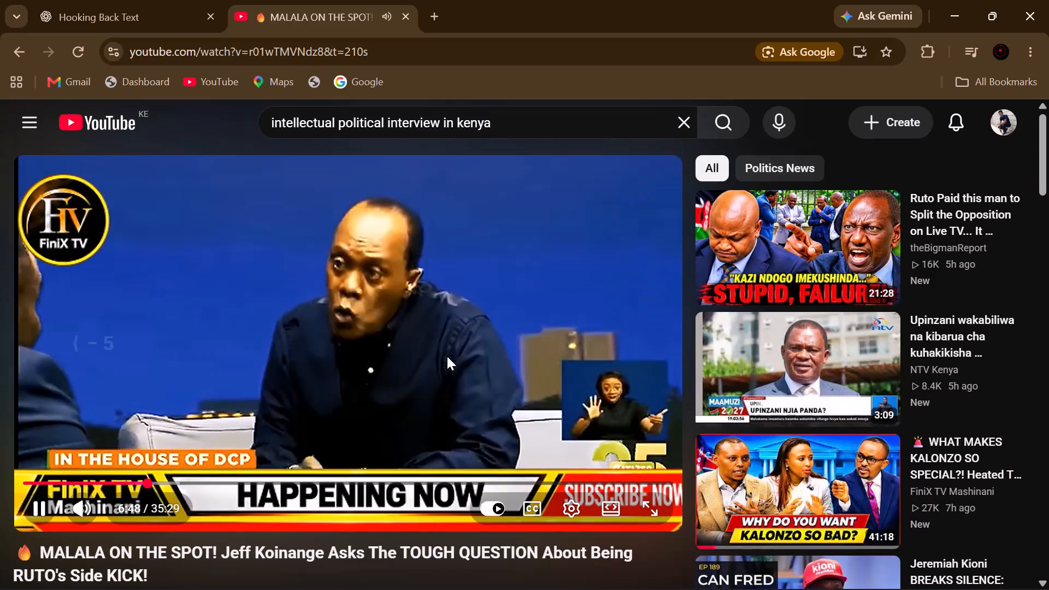
Rewind the playing "MALALA ON THE SPOT!" video by 15 seconds.
{"action": "key", "text": "Left"}
{"action": "key", "text": "Left"}
{"action": "key", "text": "Left"}
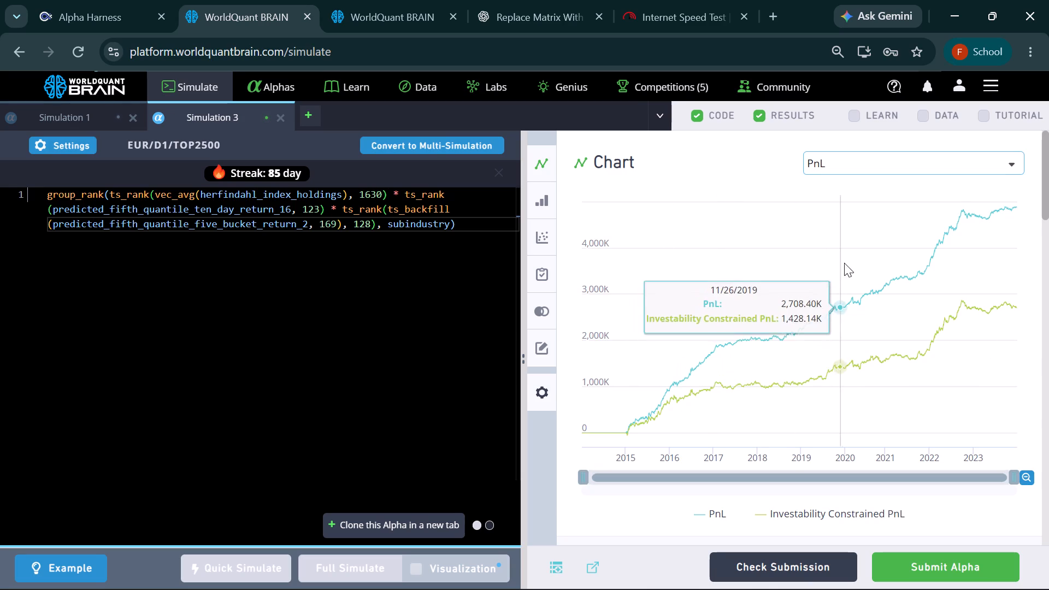
{"action": "scroll", "coordinate": [815, 282], "scroll_direction": "down", "scroll_amount": 7}
{"action": "scroll", "coordinate": [851, 455], "scroll_direction": "up", "scroll_amount": 1}
{"action": "scroll", "coordinate": [866, 411], "scroll_direction": "up", "scroll_amount": 4}
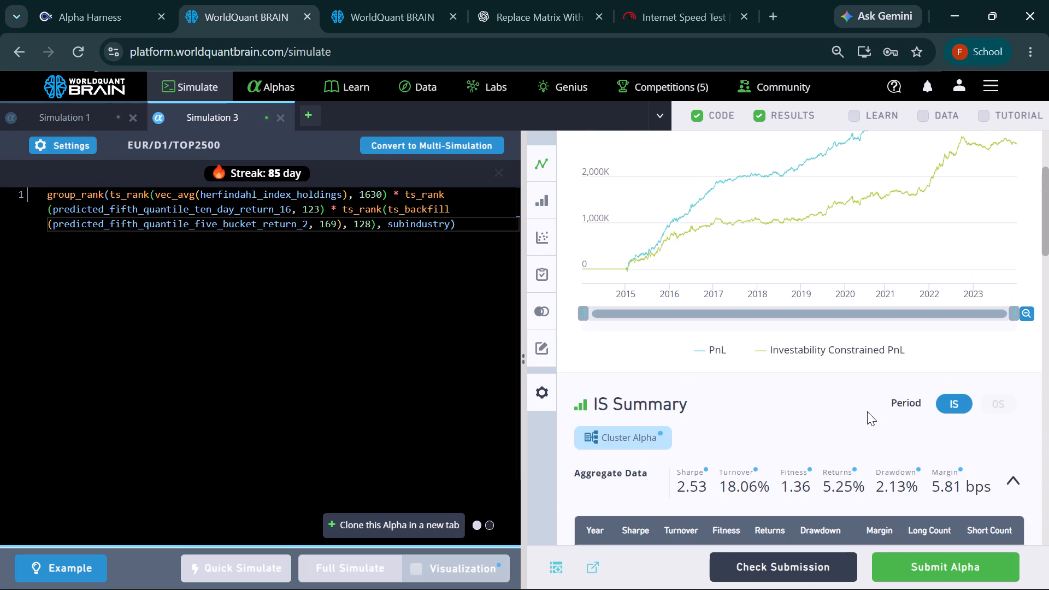
{"action": "scroll", "coordinate": [853, 307], "scroll_direction": "up", "scroll_amount": 4}
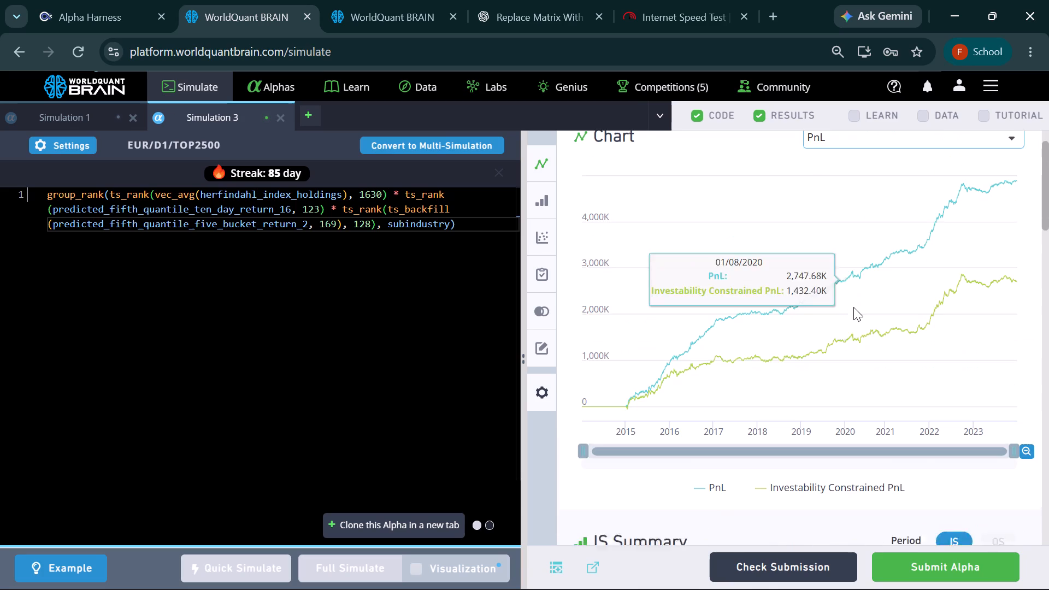
{"action": "scroll", "coordinate": [924, 302], "scroll_direction": "down", "scroll_amount": 3}
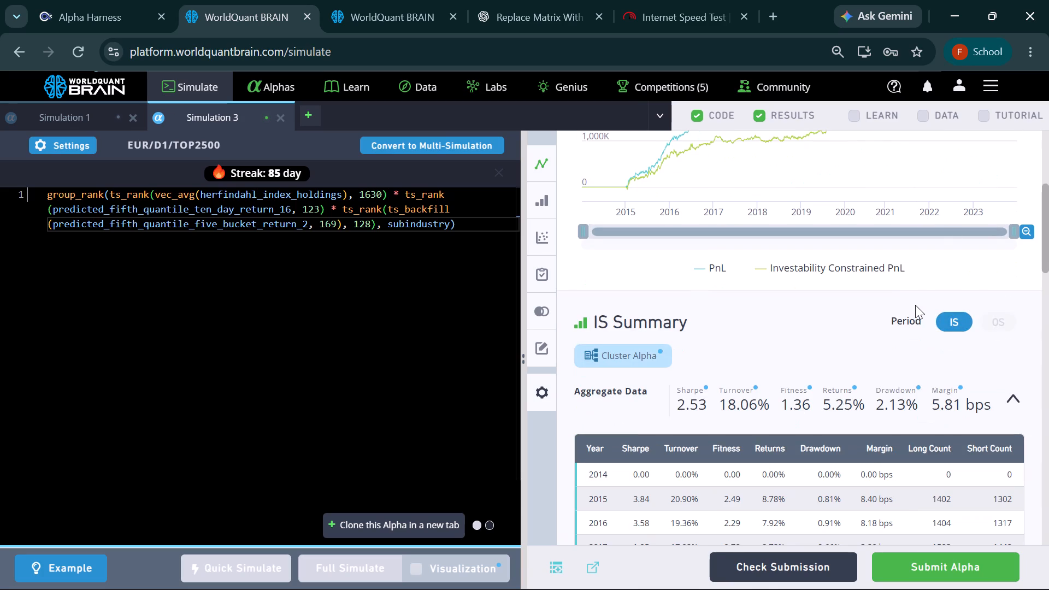
{"action": "scroll", "coordinate": [915, 299], "scroll_direction": "down", "scroll_amount": 5}
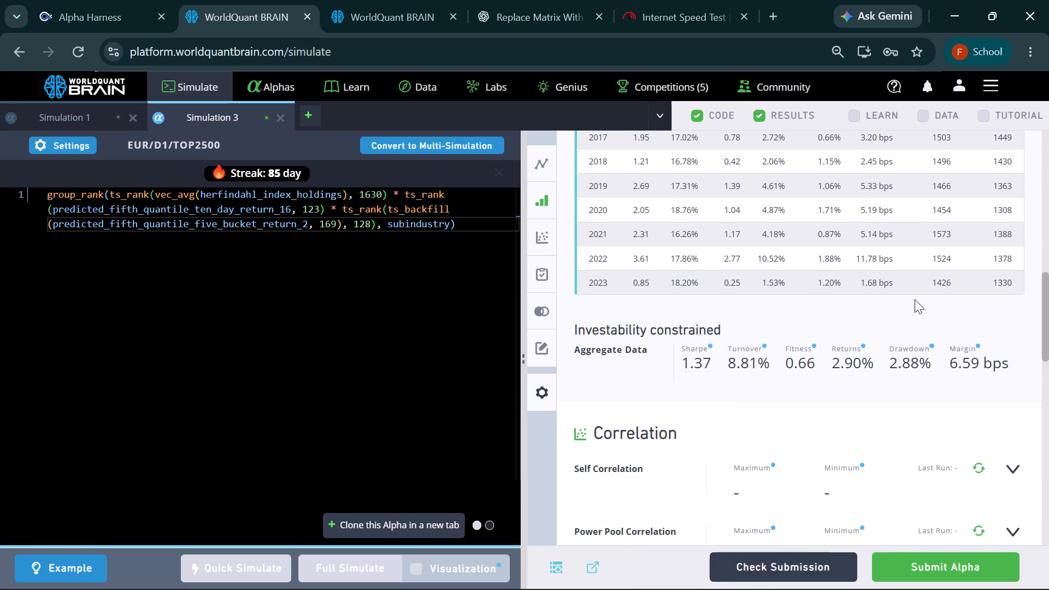
{"action": "scroll", "coordinate": [915, 299], "scroll_direction": "down", "scroll_amount": 3}
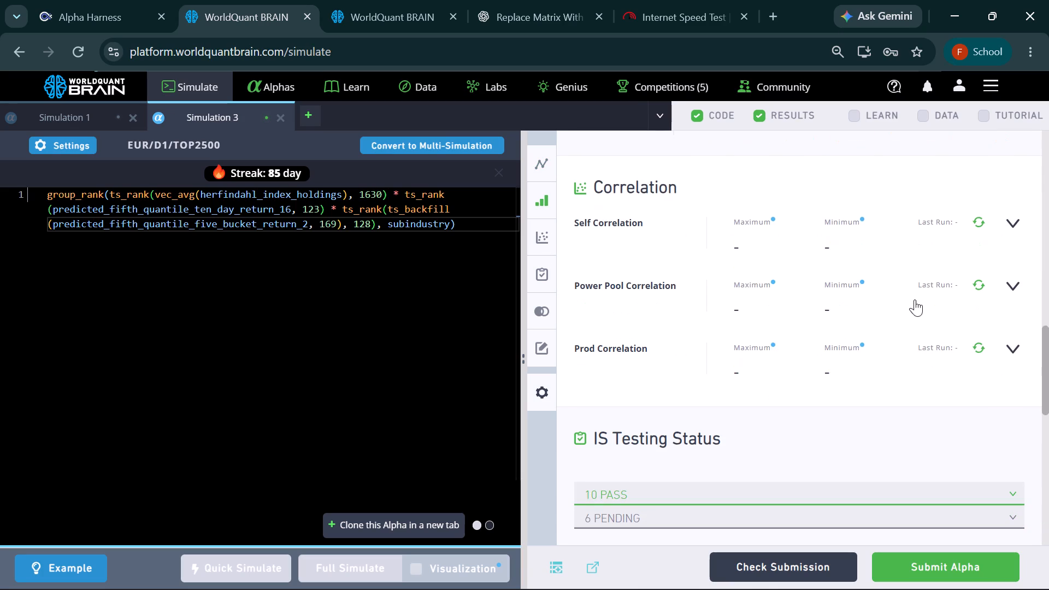
{"action": "left_click", "coordinate": [817, 493]}
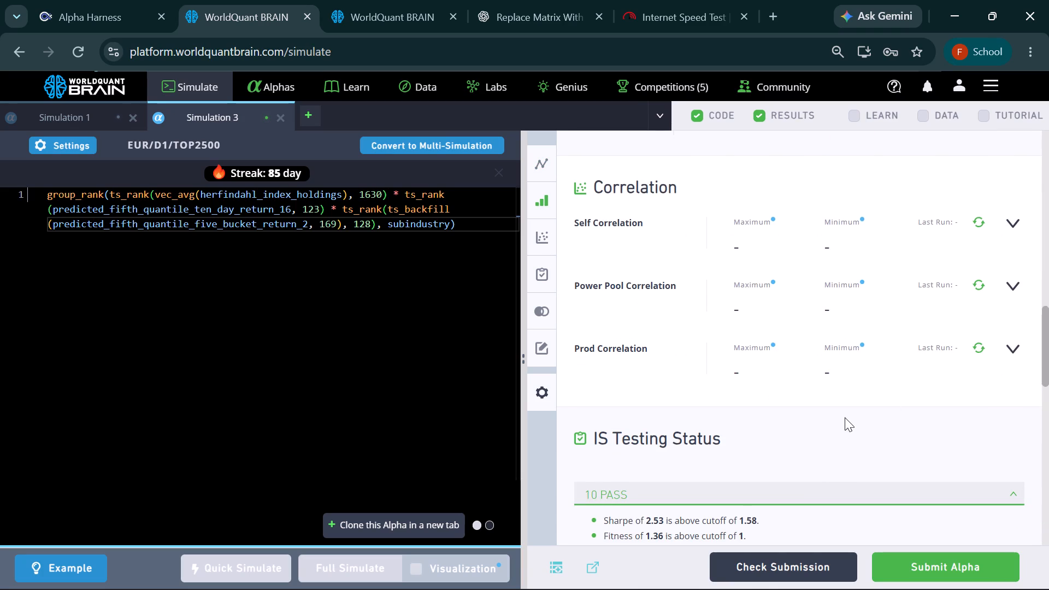
{"action": "scroll", "coordinate": [845, 417], "scroll_direction": "down", "scroll_amount": 3}
Run the Prod Correlation check for Simulation 3.
{"action": "scroll", "coordinate": [888, 288], "scroll_direction": "up", "scroll_amount": 3}
{"action": "left_click", "coordinate": [985, 348]}
Close the empty Simulation 1.
{"action": "left_click", "coordinate": [92, 116]}
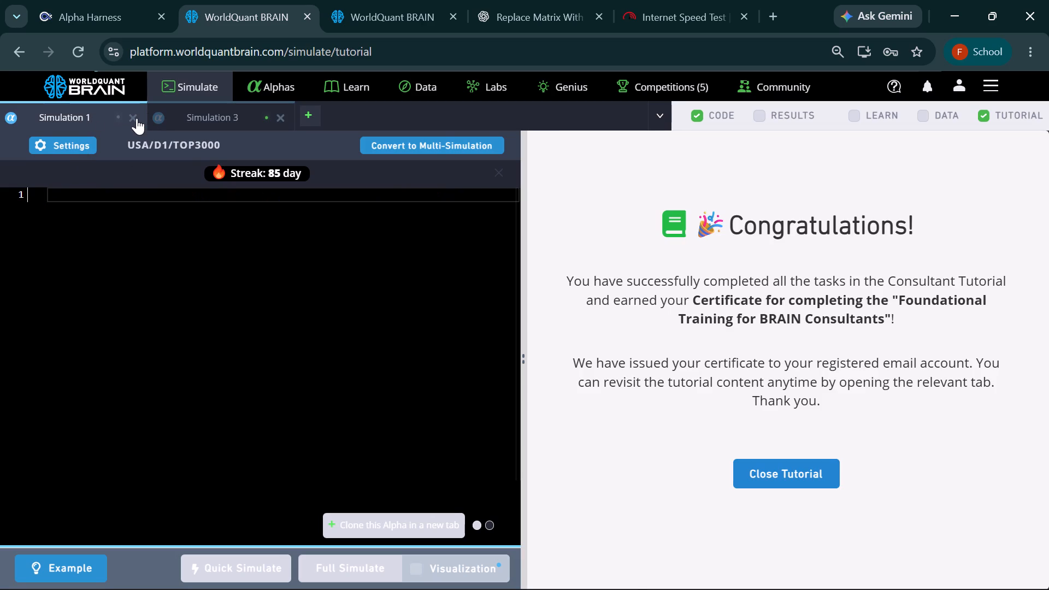
{"action": "left_click", "coordinate": [134, 118]}
Review Simulation 3's IS Summary, Prod Correlation and the list of passed IS tests.
{"action": "scroll", "coordinate": [832, 259], "scroll_direction": "down", "scroll_amount": 4}
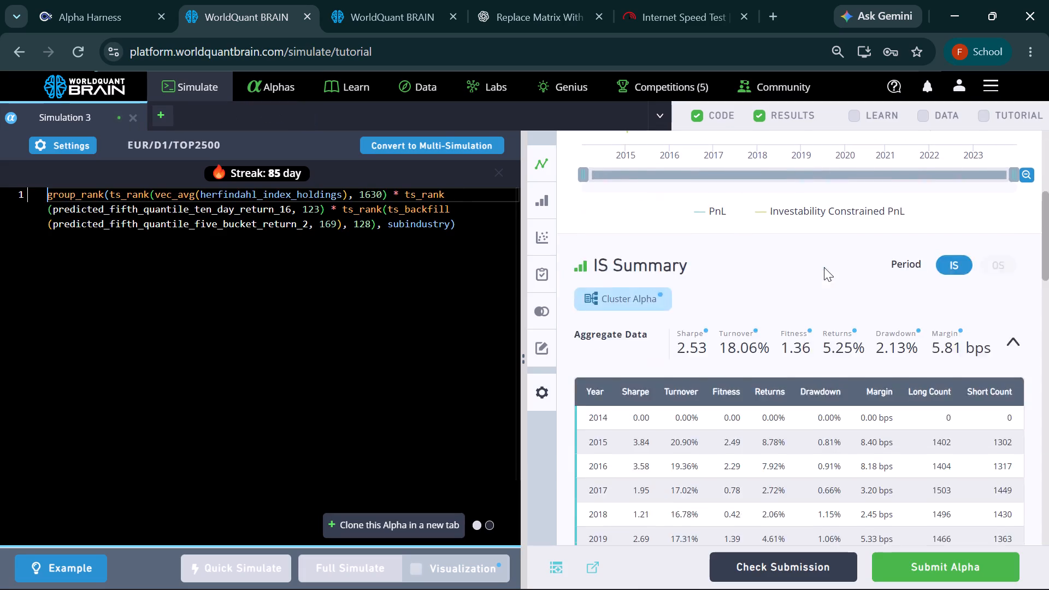
{"action": "scroll", "coordinate": [824, 267], "scroll_direction": "down", "scroll_amount": 7}
{"action": "scroll", "coordinate": [814, 267], "scroll_direction": "up", "scroll_amount": 4}
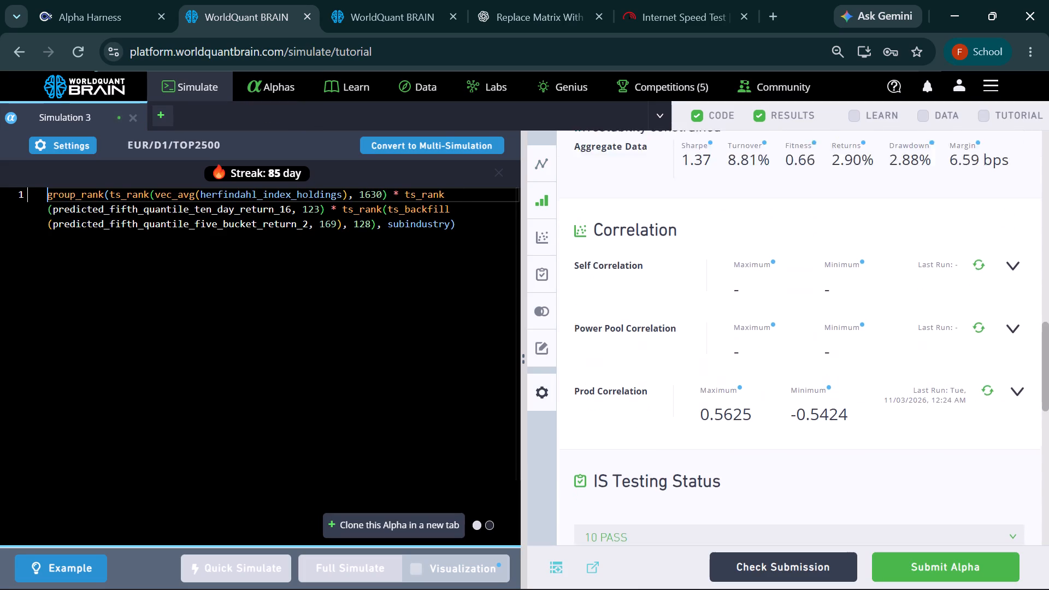
{"action": "scroll", "coordinate": [814, 264], "scroll_direction": "up", "scroll_amount": 4}
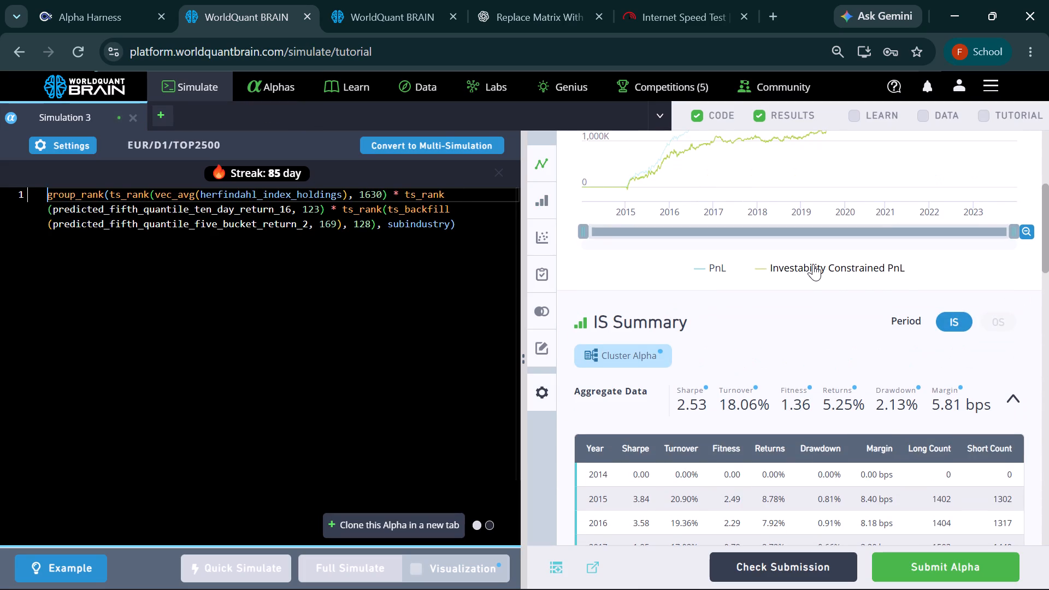
{"action": "scroll", "coordinate": [813, 264], "scroll_direction": "down", "scroll_amount": 9}
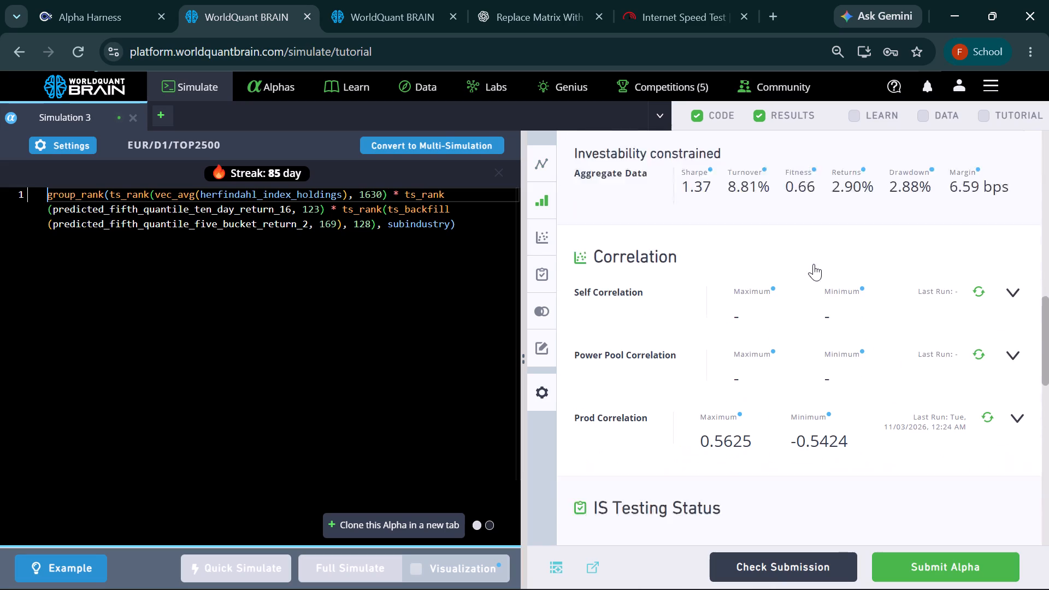
{"action": "left_click", "coordinate": [777, 413]}
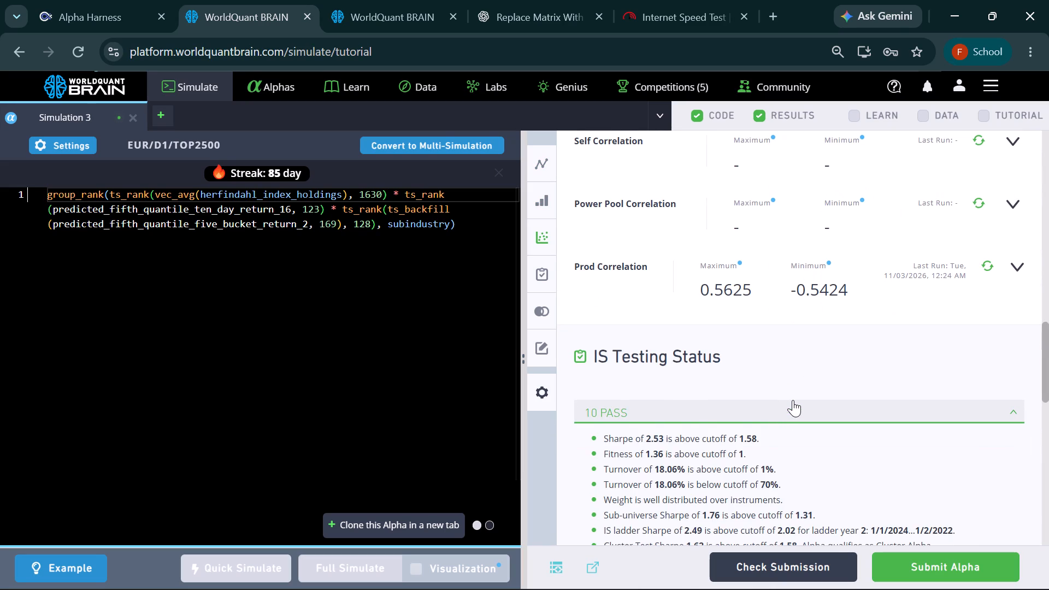
{"action": "scroll", "coordinate": [793, 400], "scroll_direction": "down", "scroll_amount": 2}
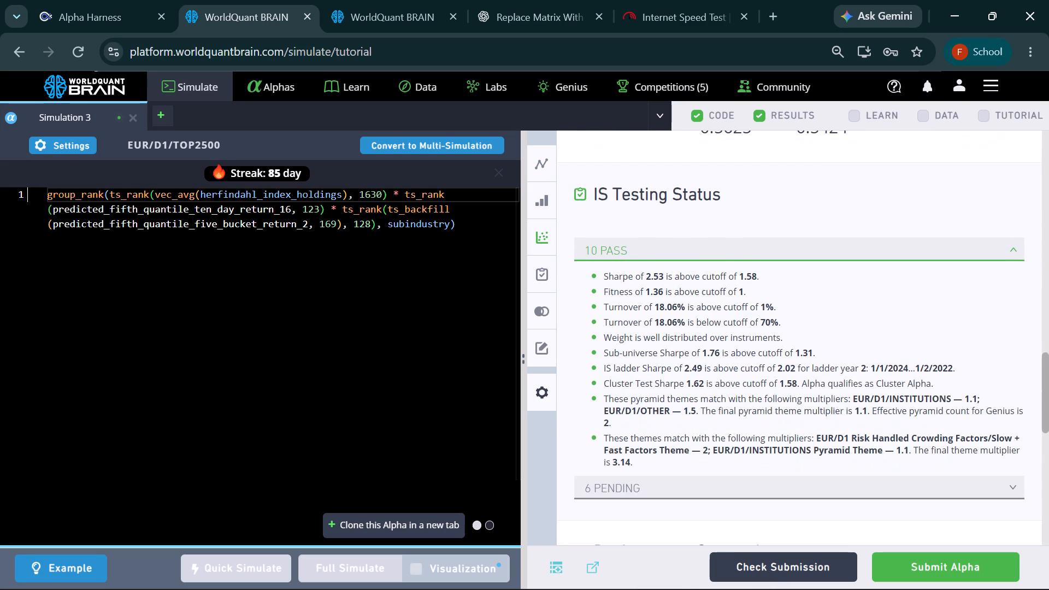
{"action": "scroll", "coordinate": [793, 400], "scroll_direction": "up", "scroll_amount": 10}
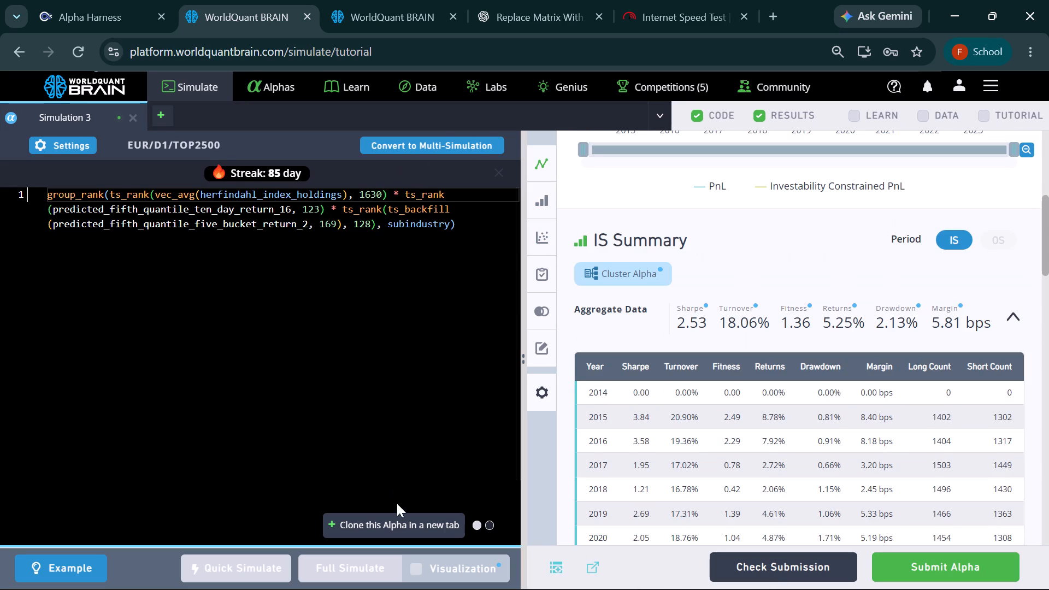
Clone Simulation 3's alpha, replace group_rank with group_scale in the copy, and run a full simulation.
{"action": "left_click", "coordinate": [392, 517]}
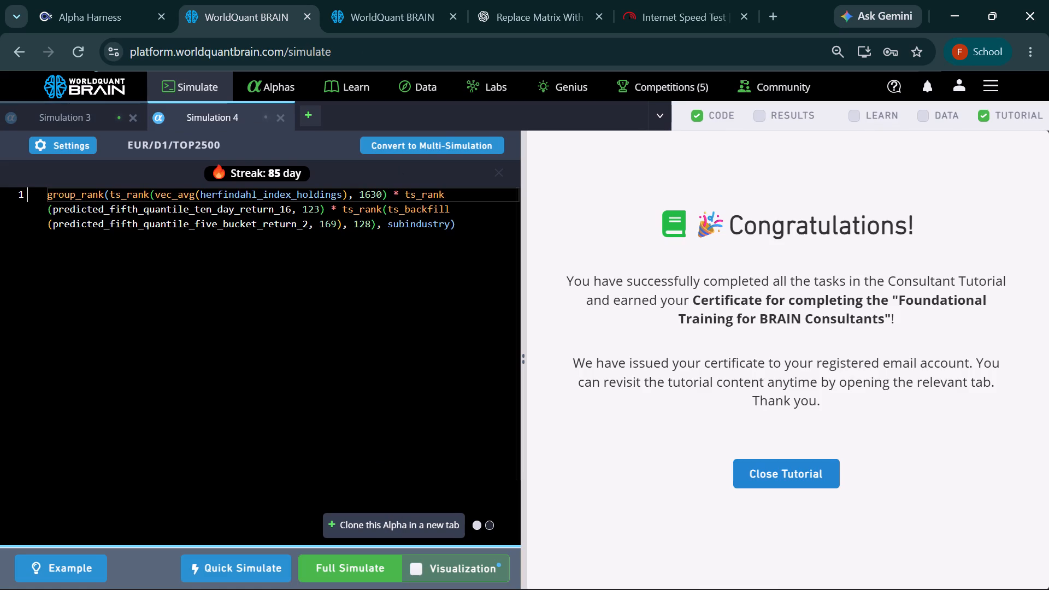
{"action": "left_click", "coordinate": [101, 193]}
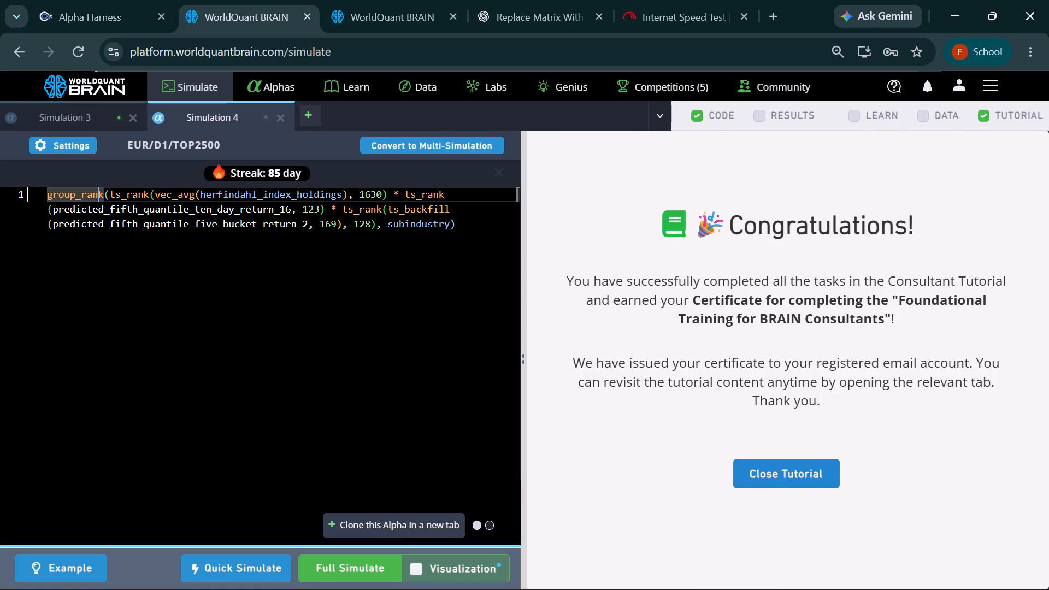
{"action": "key", "text": "Right"}
{"action": "key", "text": "BackSpace"}
{"action": "key", "text": "BackSpace"}
{"action": "key", "text": "BackSpace"}
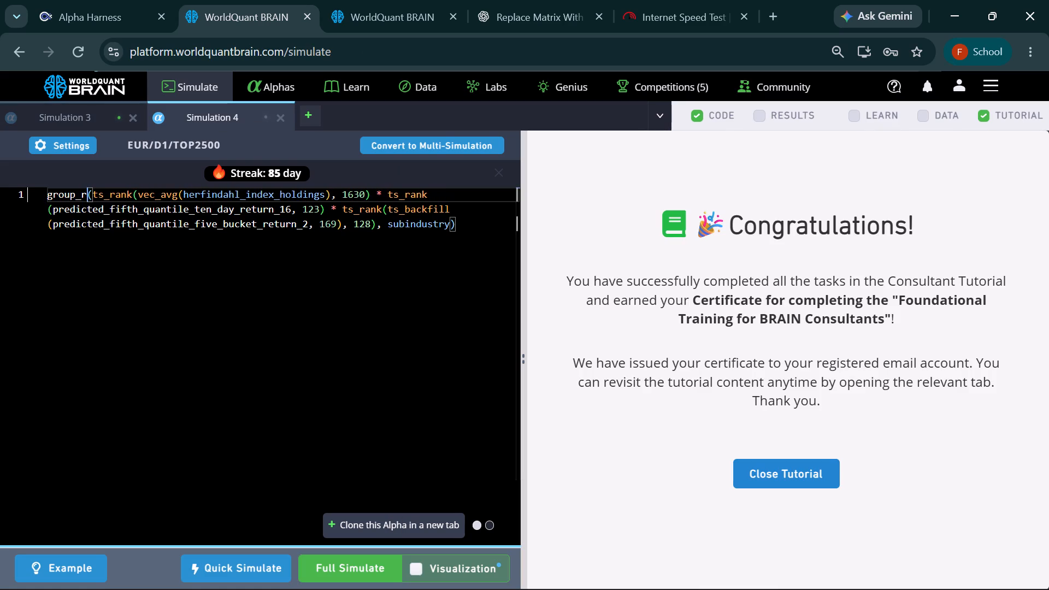
{"action": "key", "text": "BackSpace"}
{"action": "type", "text": "sca"}
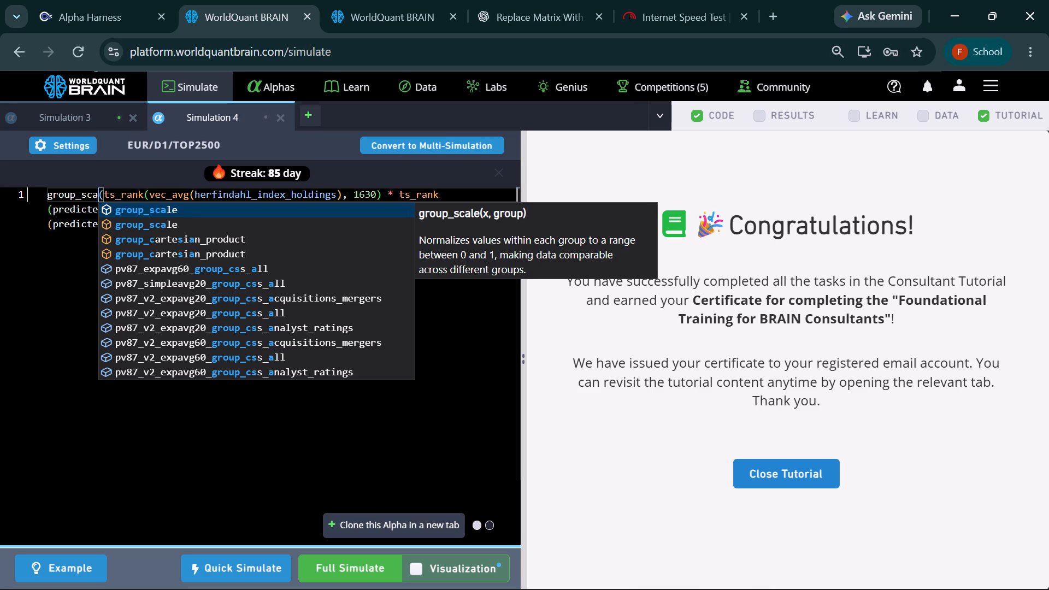
{"action": "type", "text": "le"}
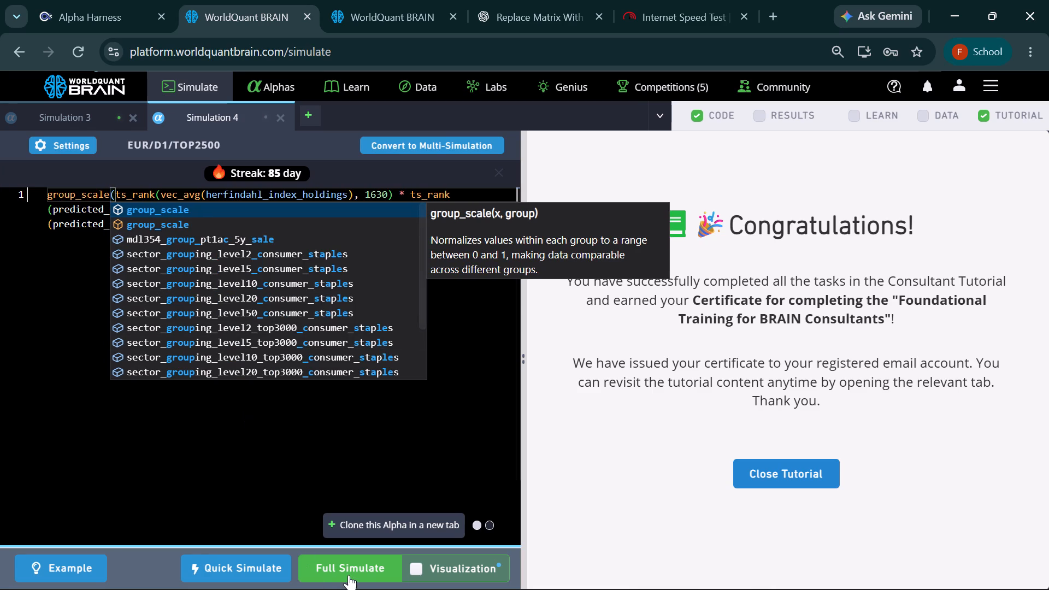
{"action": "left_click", "coordinate": [352, 568]}
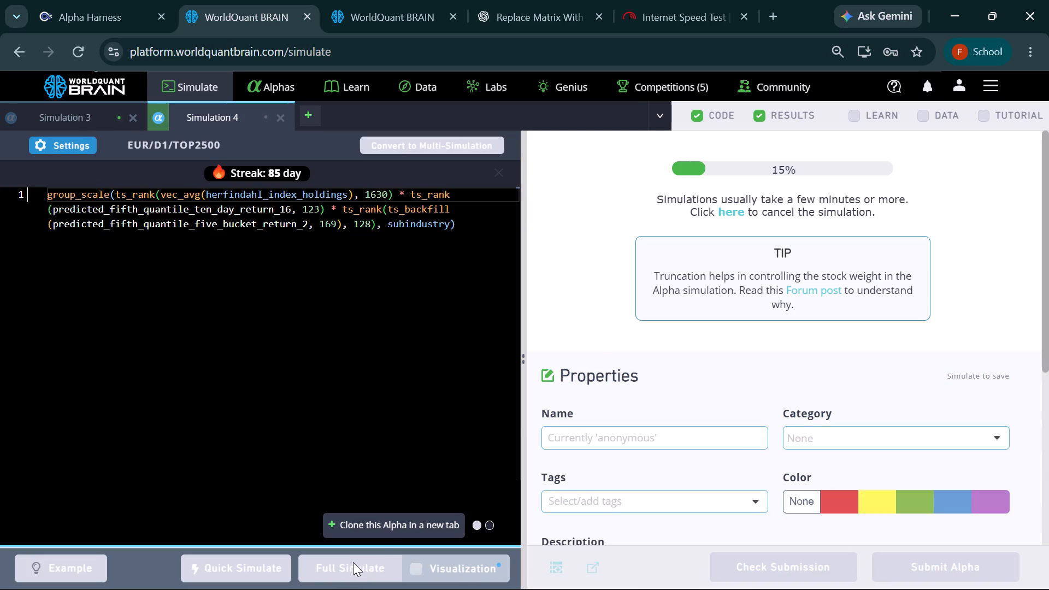
{"action": "left_click", "coordinate": [383, 523]}
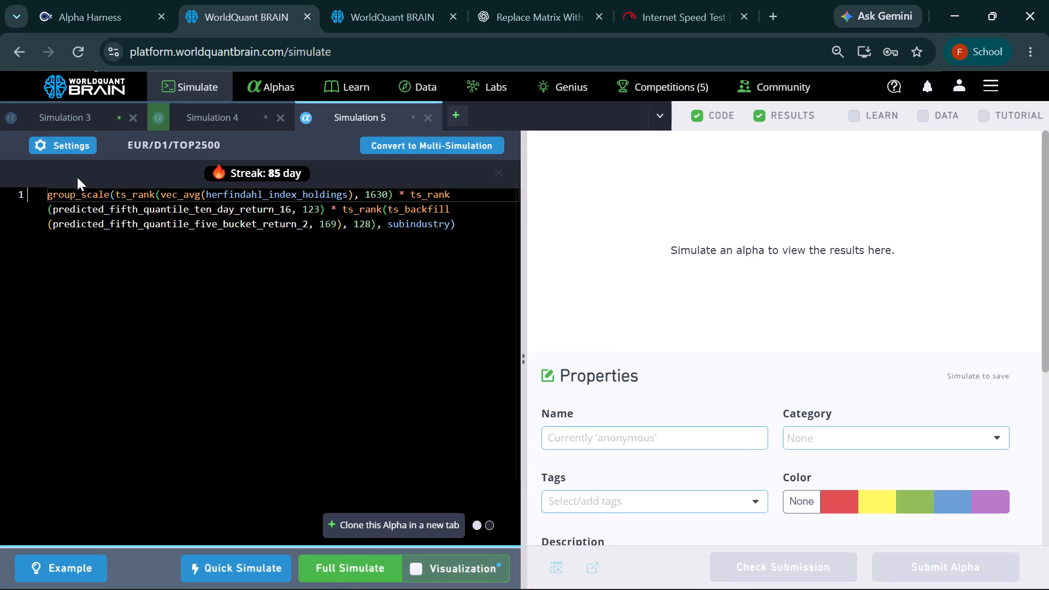
{"action": "left_click", "coordinate": [105, 192]}
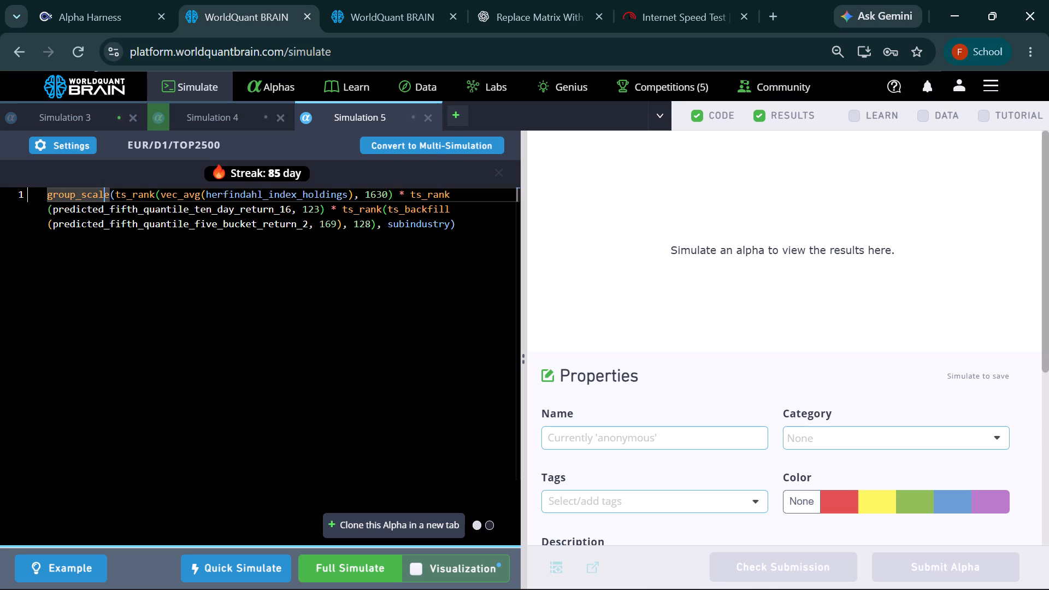
{"action": "key", "text": "Right"}
{"action": "key", "text": "BackSpace"}
{"action": "key", "text": "BackSpace"}
{"action": "key", "text": "BackSpace"}
{"action": "key", "text": "BackSpace"}
{"action": "key", "text": "BackSpace"}
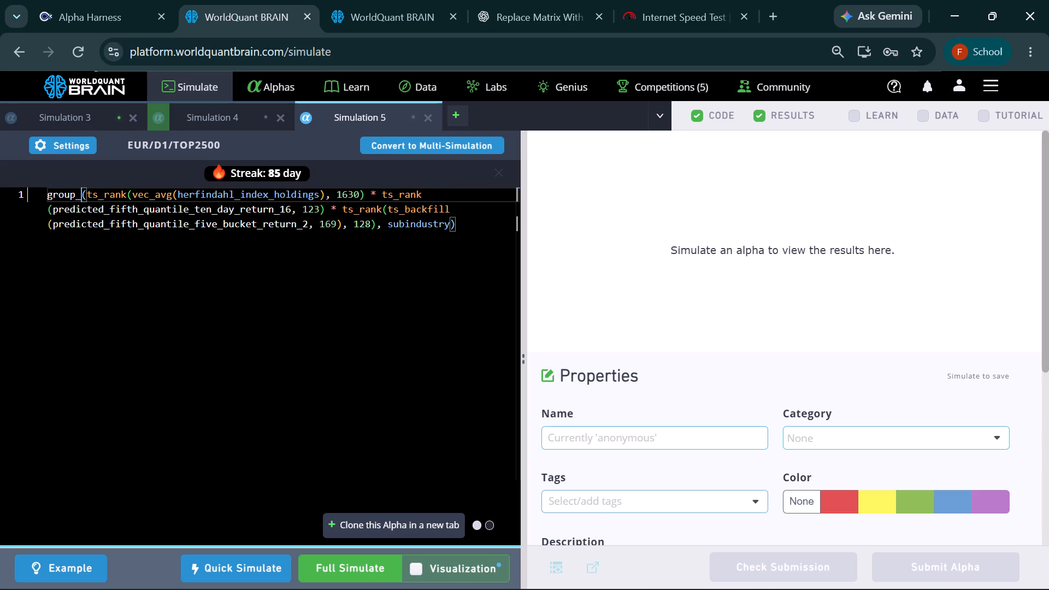
{"action": "type", "text": "zscore"}
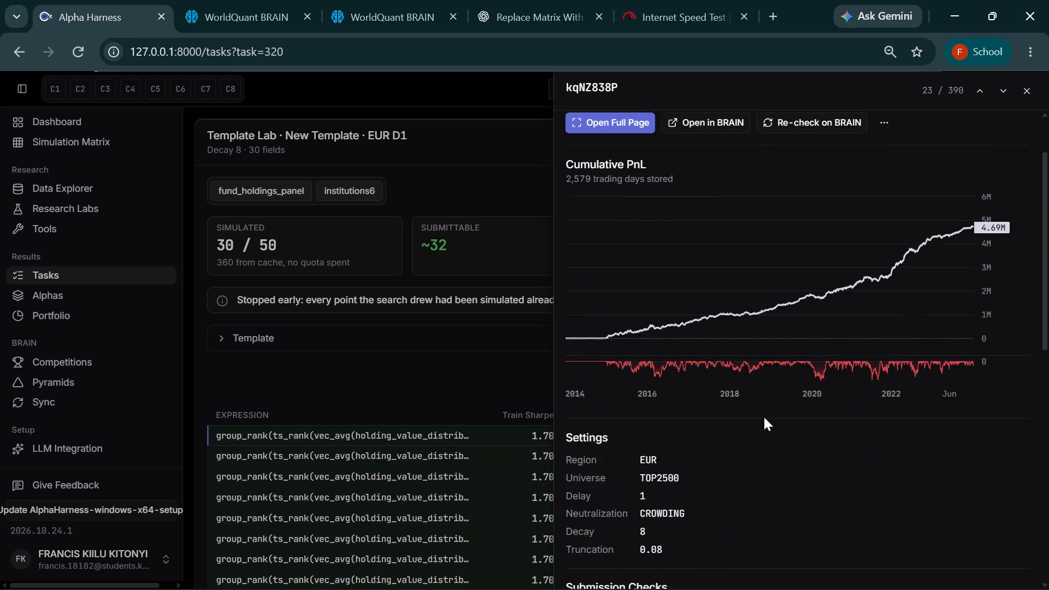
{"action": "scroll", "coordinate": [764, 417], "scroll_direction": "down", "scroll_amount": 6}
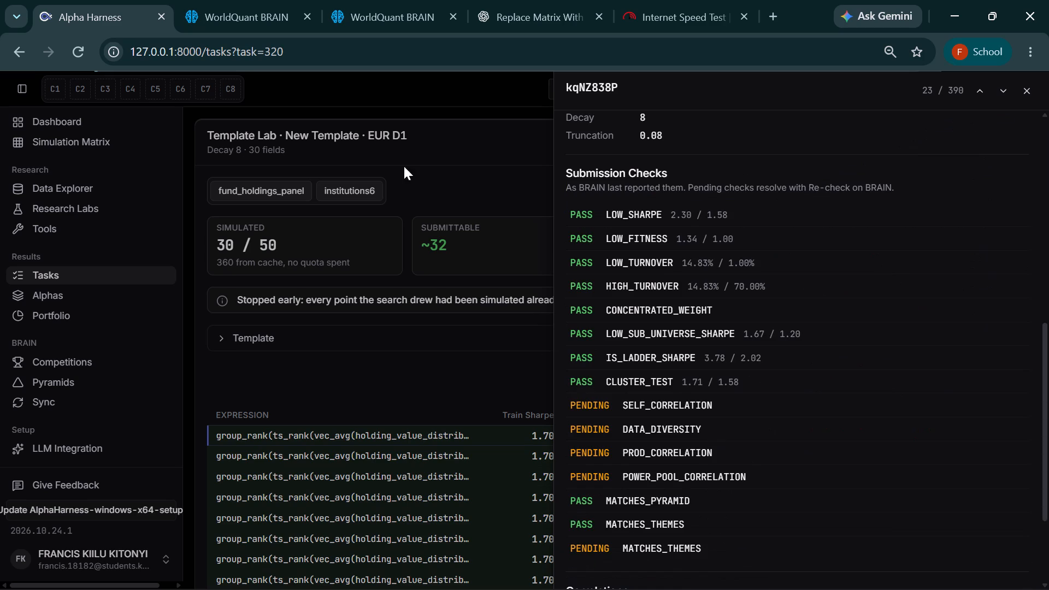
Return to WorldQuant BRAIN and check the progress of the group_scale and group_zscore simulations.
{"action": "left_click", "coordinate": [220, 0]}
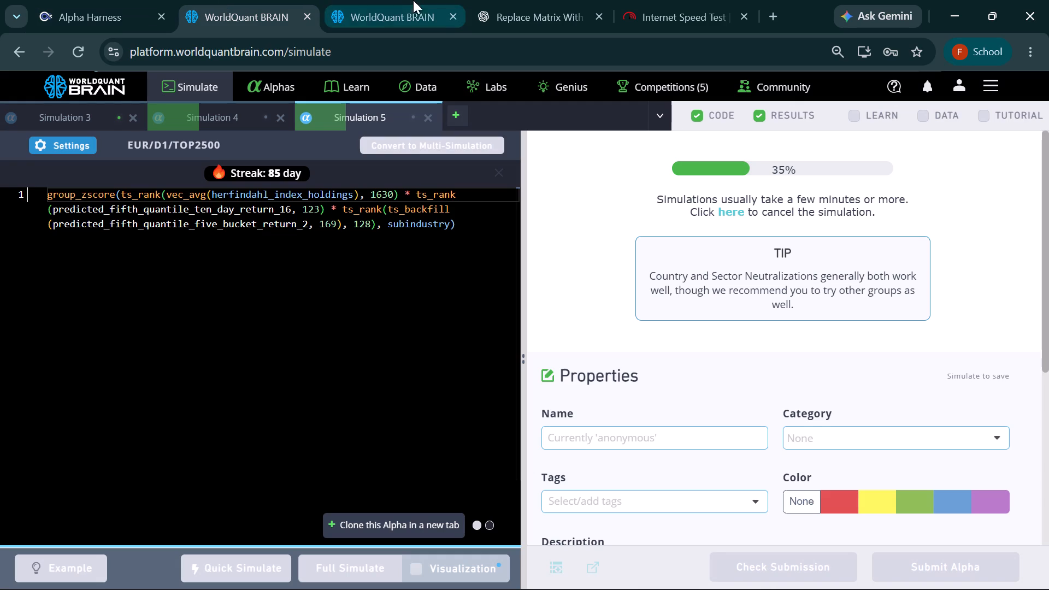
{"action": "left_click", "coordinate": [417, 0]}
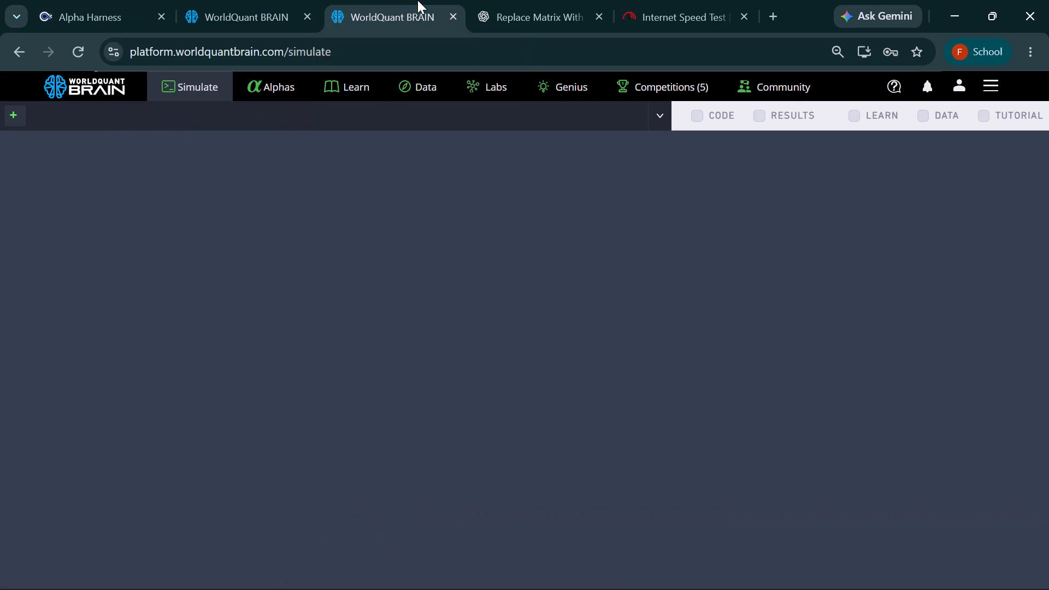
{"action": "left_click", "coordinate": [243, 0]}
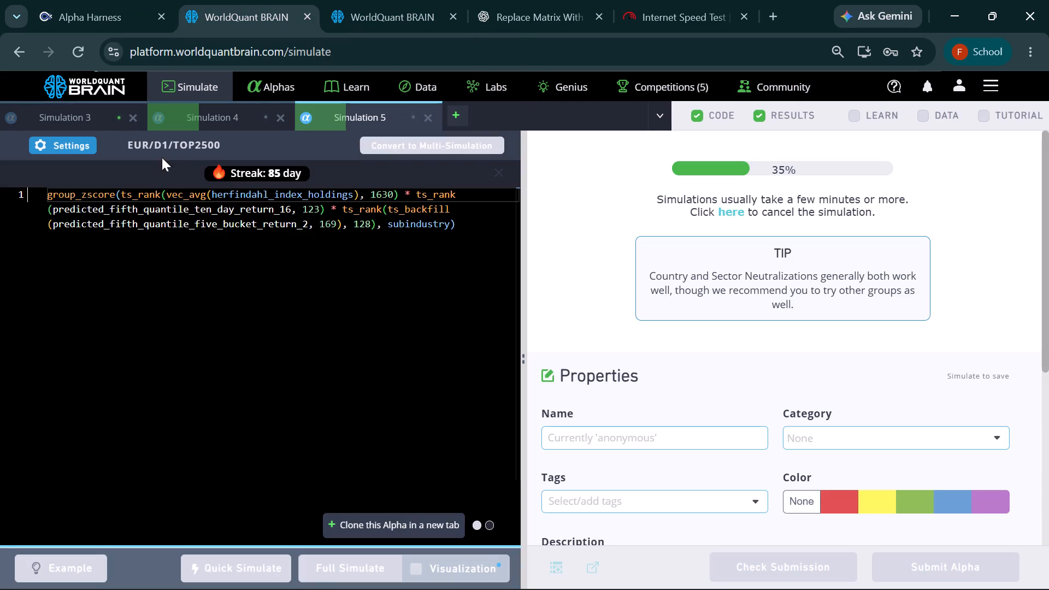
{"action": "left_click", "coordinate": [88, 113]}
{"action": "left_click", "coordinate": [212, 110]}
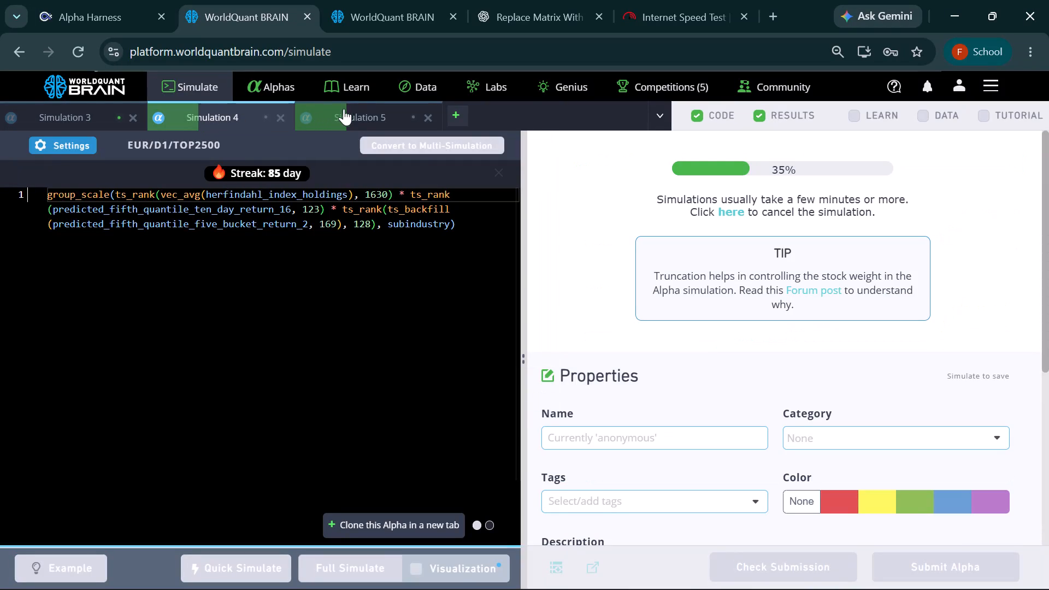
{"action": "left_click", "coordinate": [369, 109]}
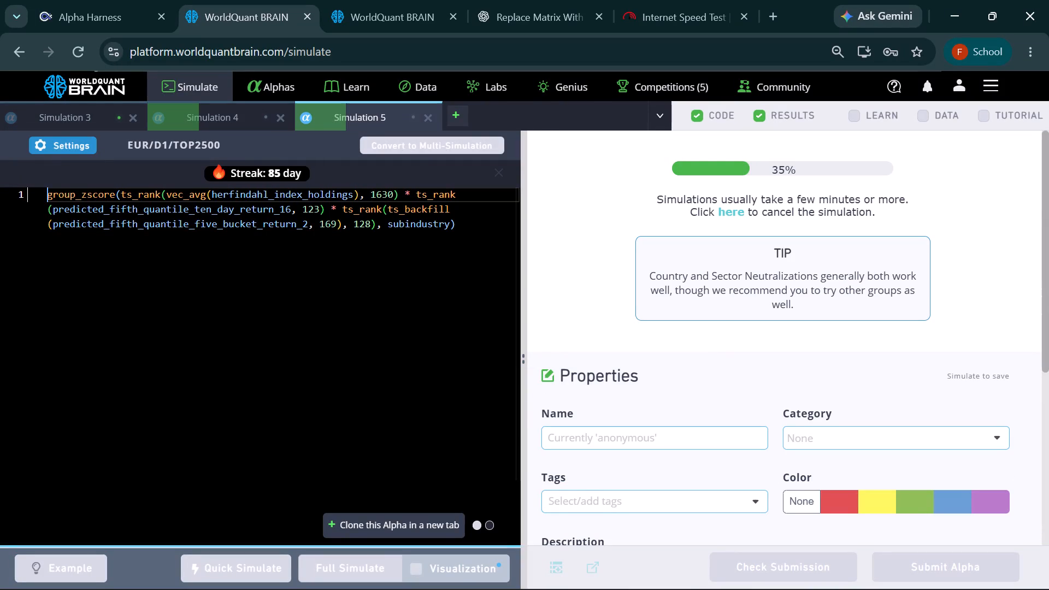
Clone Simulation 3's alpha, replace vec_avg with vec_range in the copy, and run a full simulation.
{"action": "left_click", "coordinate": [79, 111]}
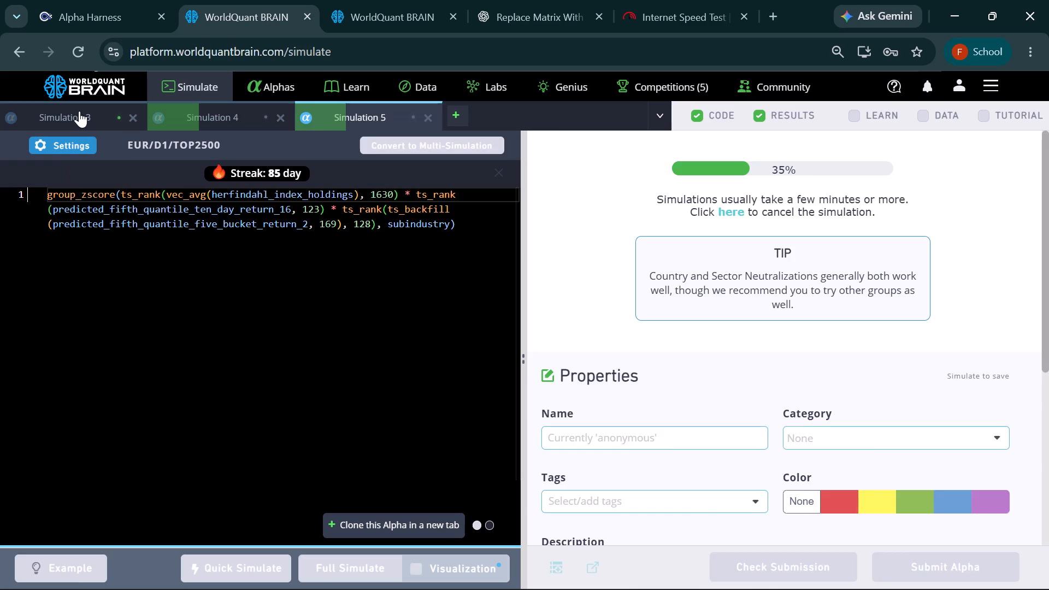
{"action": "left_click", "coordinate": [370, 517]}
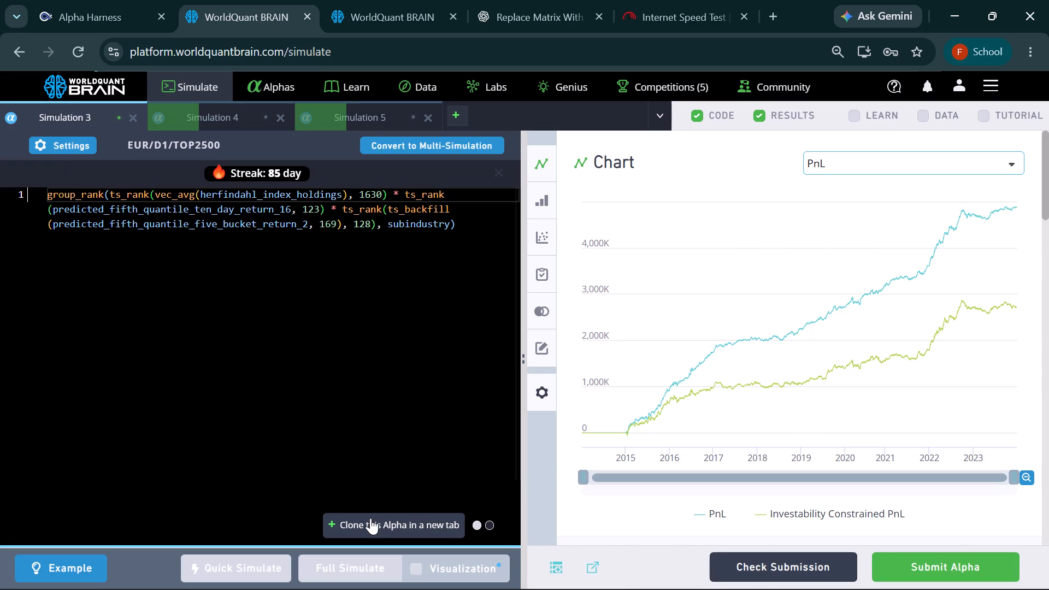
{"action": "left_click", "coordinate": [193, 190]}
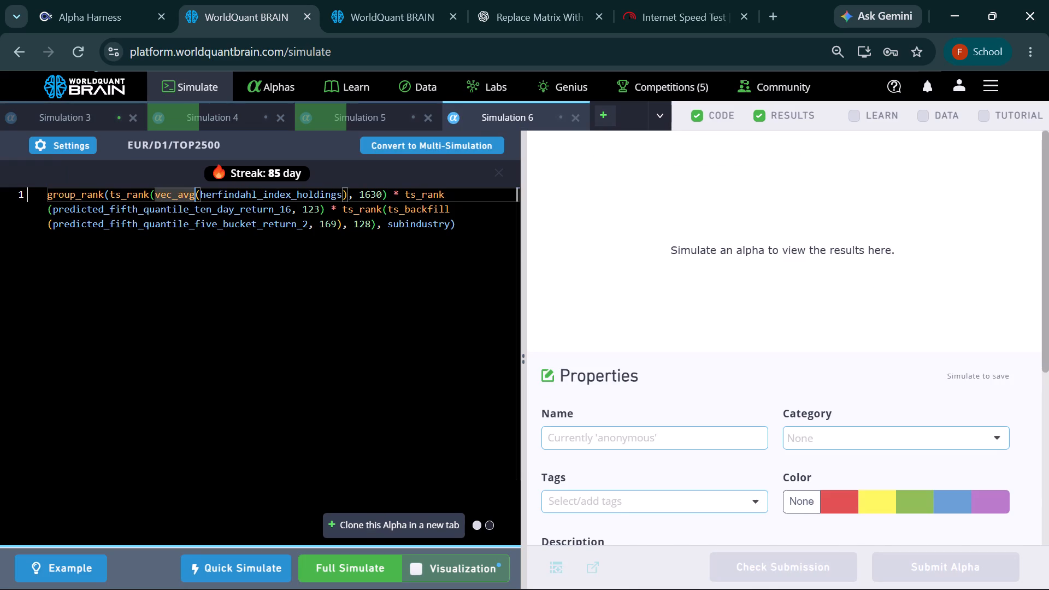
{"action": "key", "text": "BackSpace"}
{"action": "key", "text": "BackSpace"}
{"action": "key", "text": "BackSpace"}
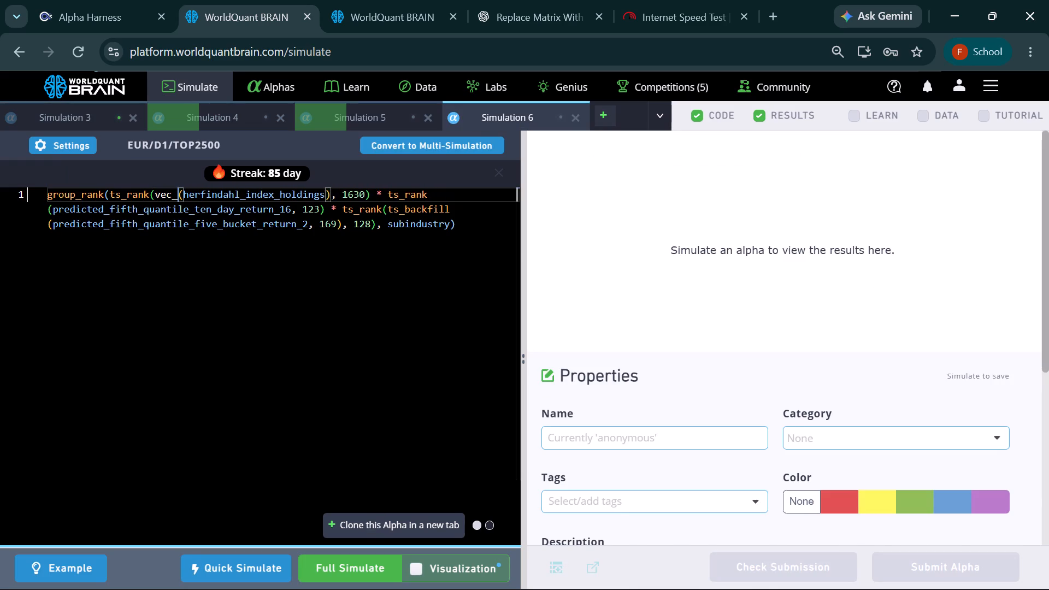
{"action": "type", "text": "range"}
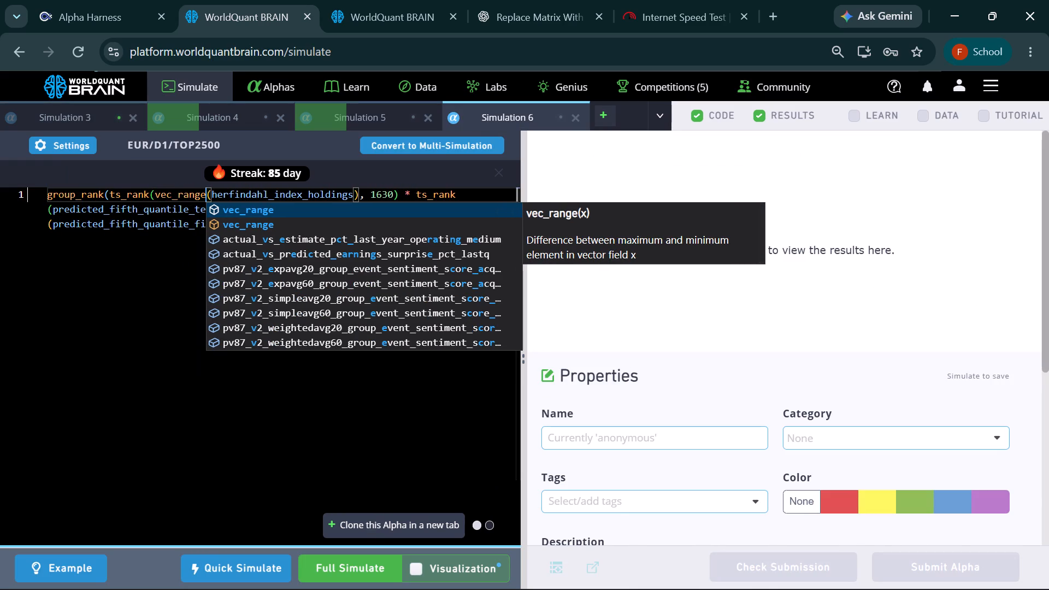
{"action": "left_click", "coordinate": [358, 571]}
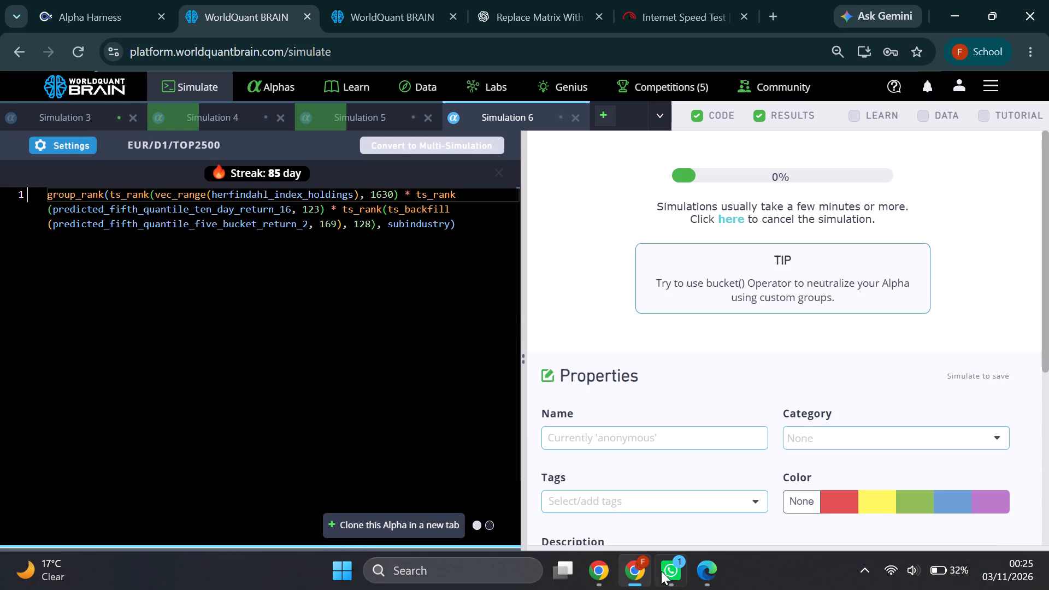
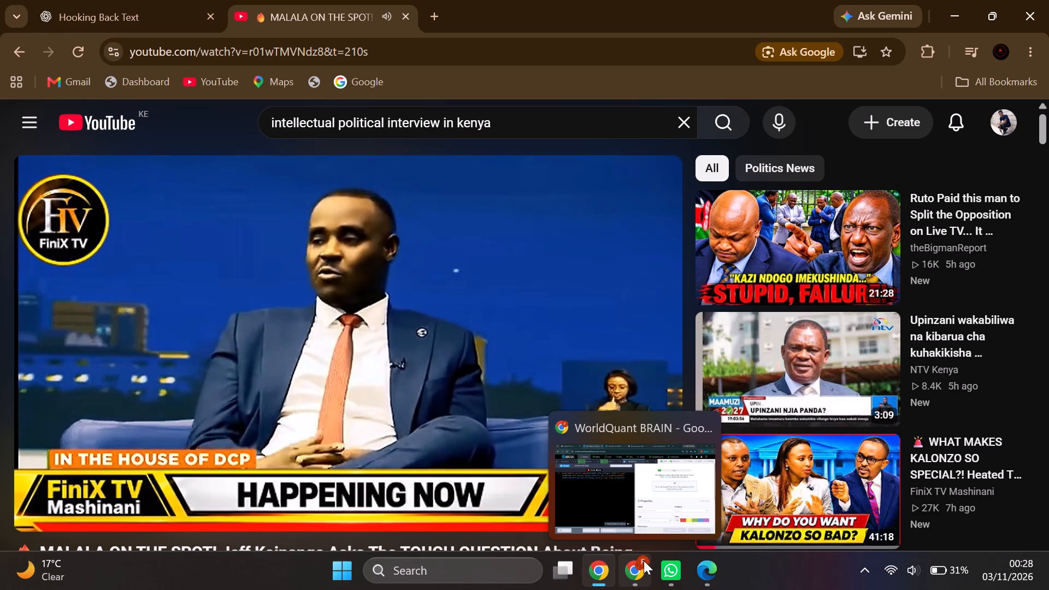
Return to WorldQuant BRAIN, review the vec_range variant's IS summary and passed tests in Simulation 6, and run its Prod Correlation.
{"action": "left_click", "coordinate": [644, 562]}
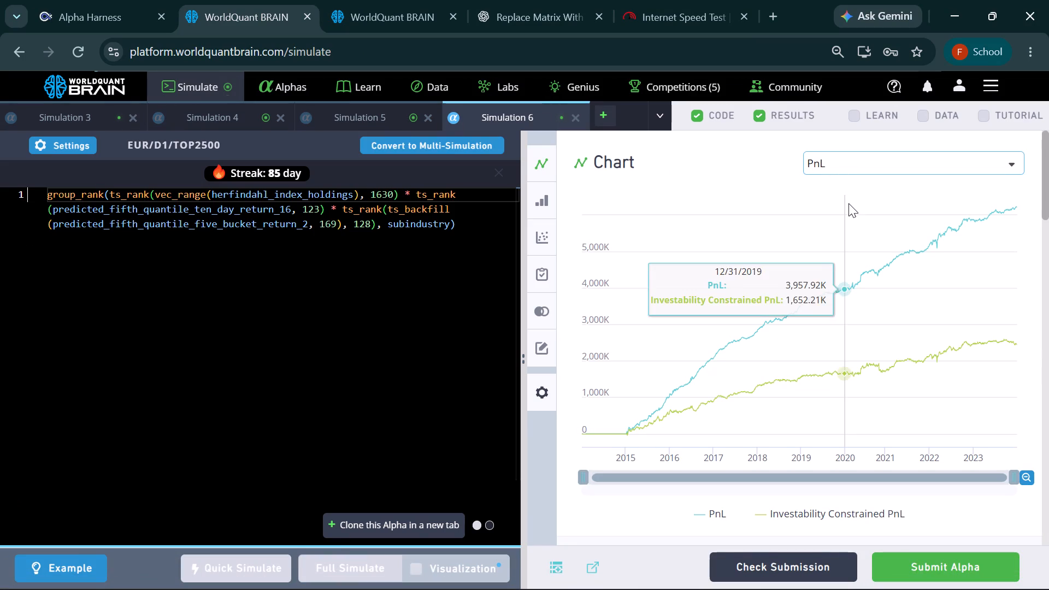
{"action": "scroll", "coordinate": [848, 203], "scroll_direction": "down", "scroll_amount": 5}
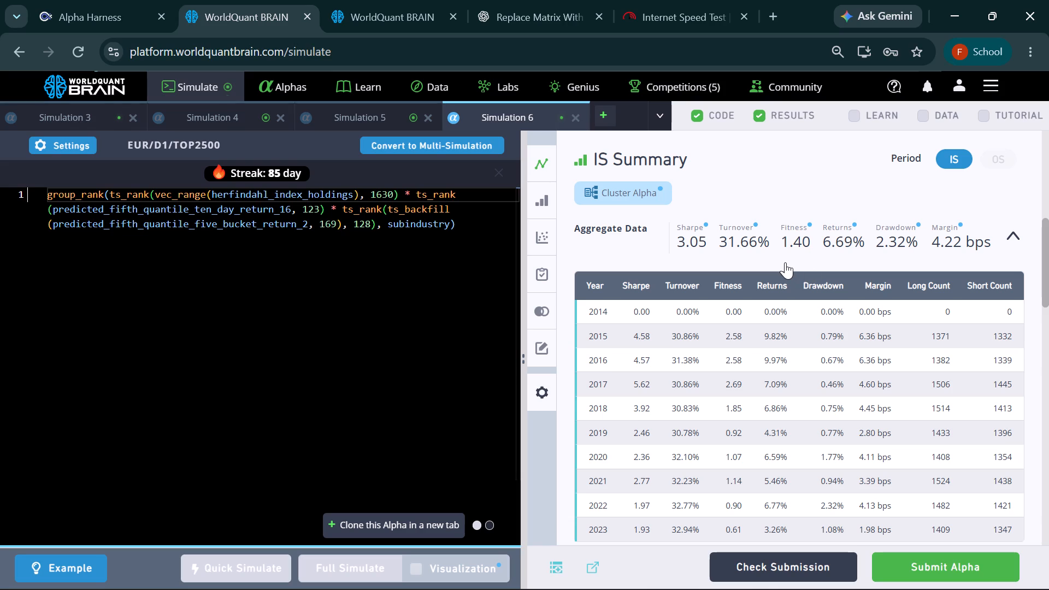
{"action": "scroll", "coordinate": [785, 262], "scroll_direction": "down", "scroll_amount": 4}
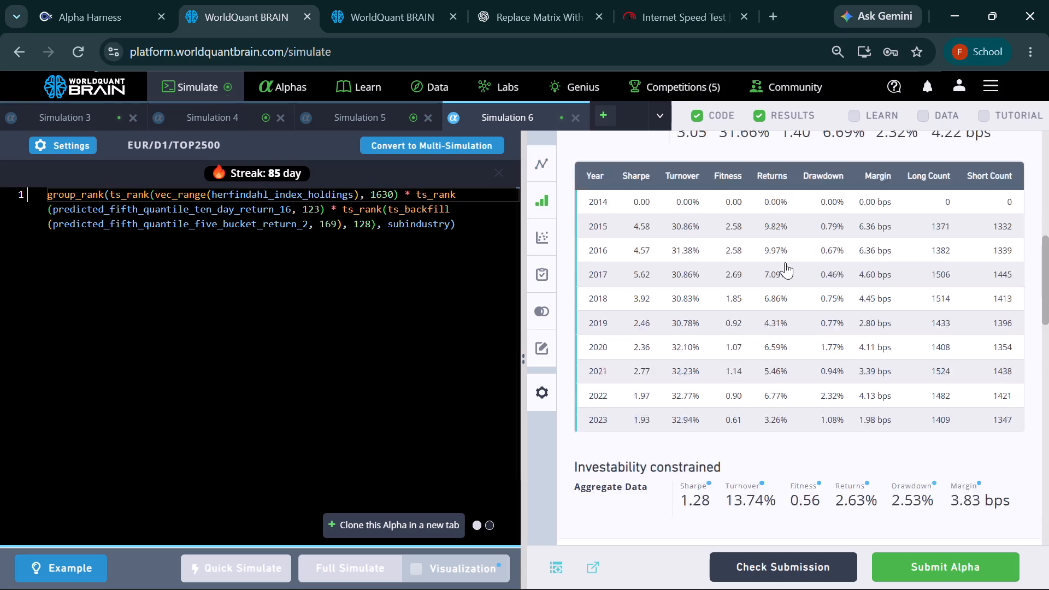
{"action": "scroll", "coordinate": [785, 262], "scroll_direction": "down", "scroll_amount": 3}
{"action": "left_click", "coordinate": [765, 415]}
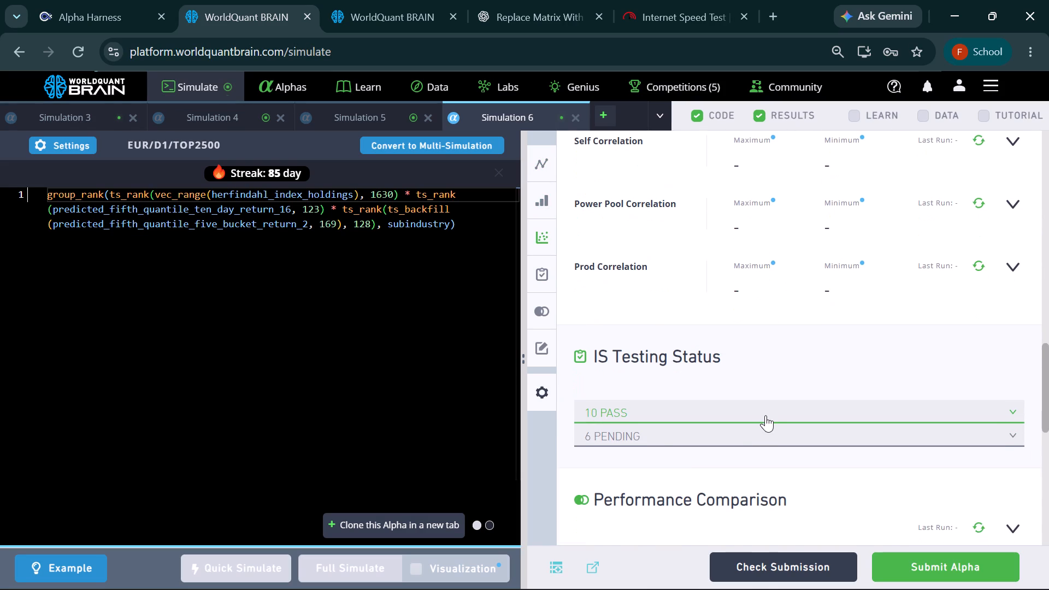
{"action": "left_click", "coordinate": [981, 264]}
{"action": "scroll", "coordinate": [901, 293], "scroll_direction": "up", "scroll_amount": 4}
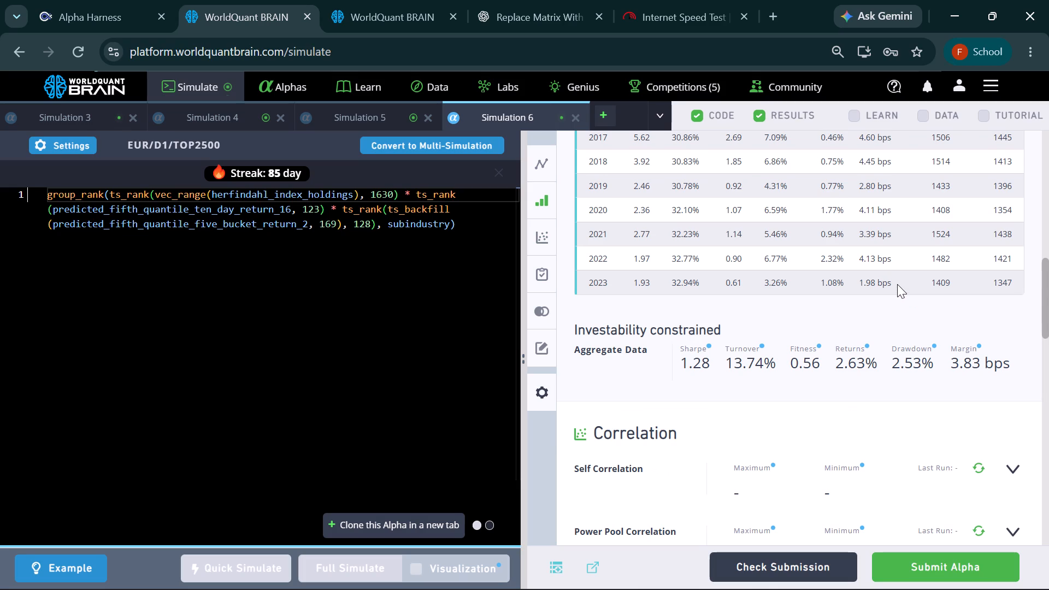
{"action": "scroll", "coordinate": [900, 278], "scroll_direction": "down", "scroll_amount": 4}
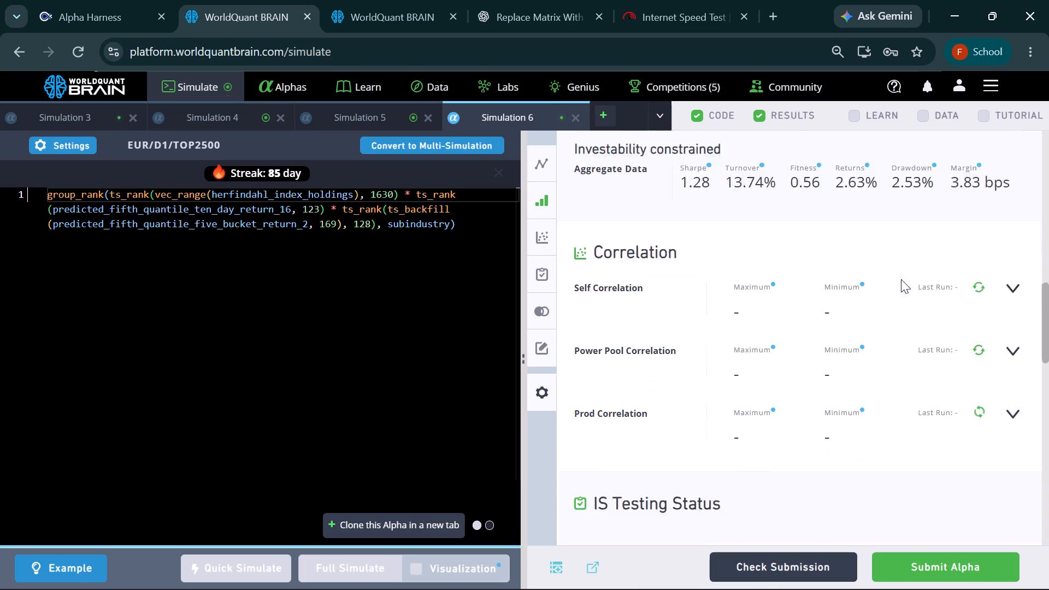
{"action": "scroll", "coordinate": [901, 279], "scroll_direction": "down", "scroll_amount": 1}
{"action": "scroll", "coordinate": [902, 285], "scroll_direction": "up", "scroll_amount": 1}
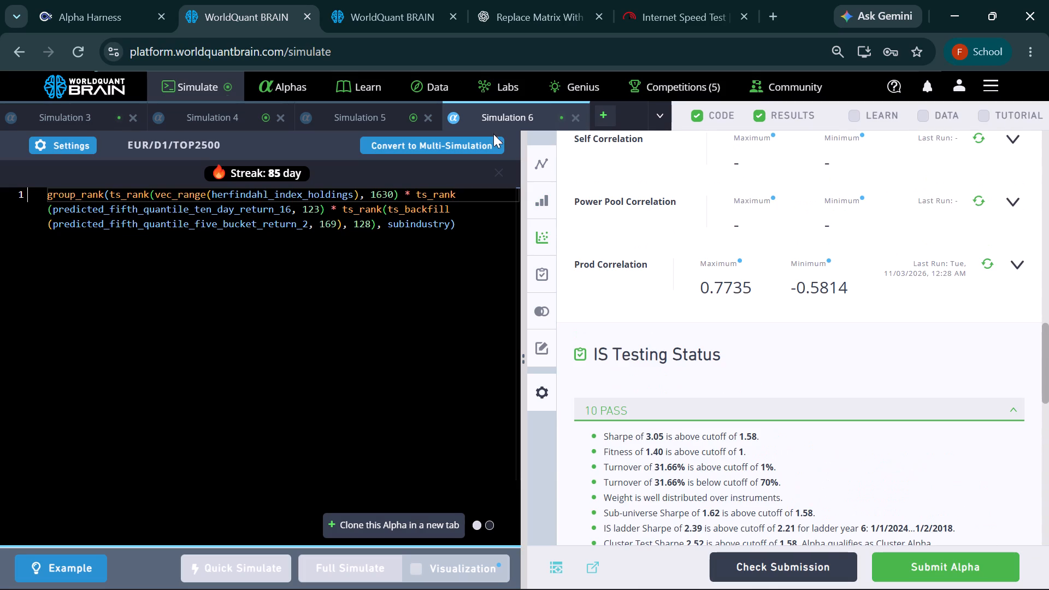
Close the Simulation 6 vec_range variant.
{"action": "left_click", "coordinate": [575, 115]}
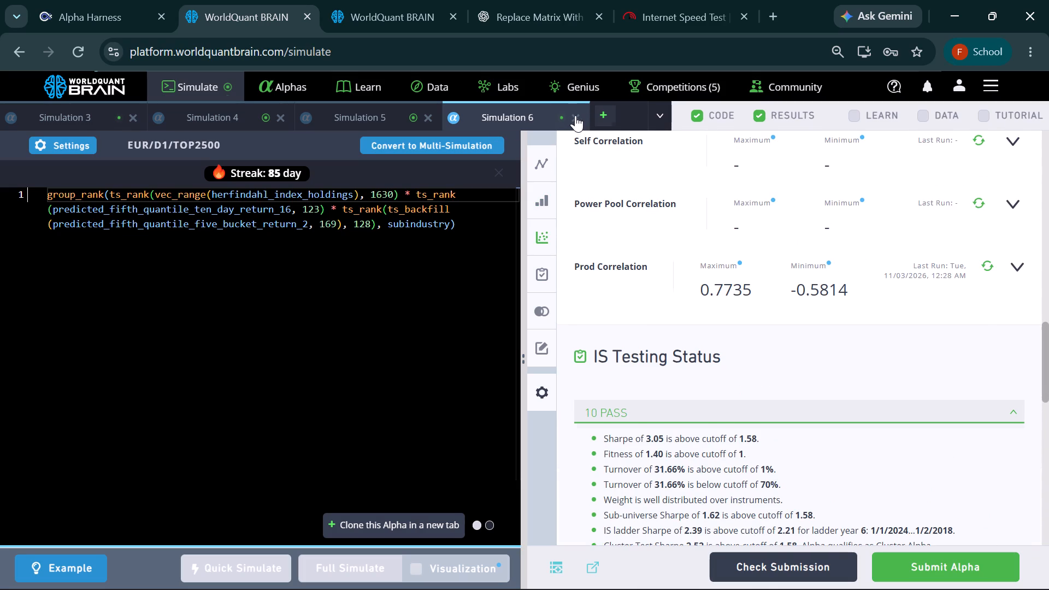
Review the group_zscore variant's IS summary and passed tests in Simulation 5, and run its Prod Correlation.
{"action": "scroll", "coordinate": [803, 282], "scroll_direction": "up", "scroll_amount": 5}
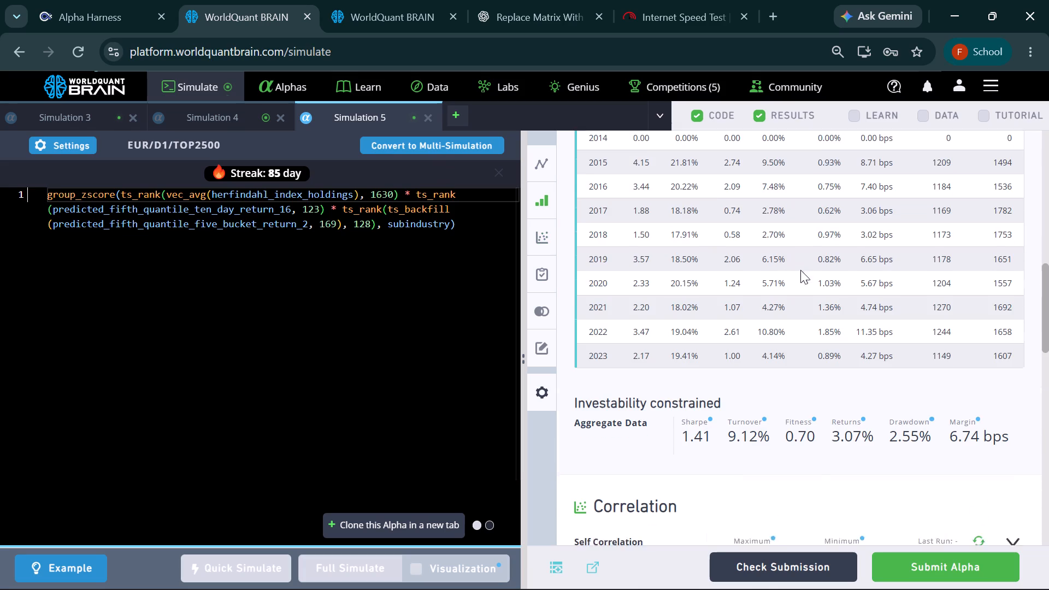
{"action": "scroll", "coordinate": [803, 276], "scroll_direction": "up", "scroll_amount": 4}
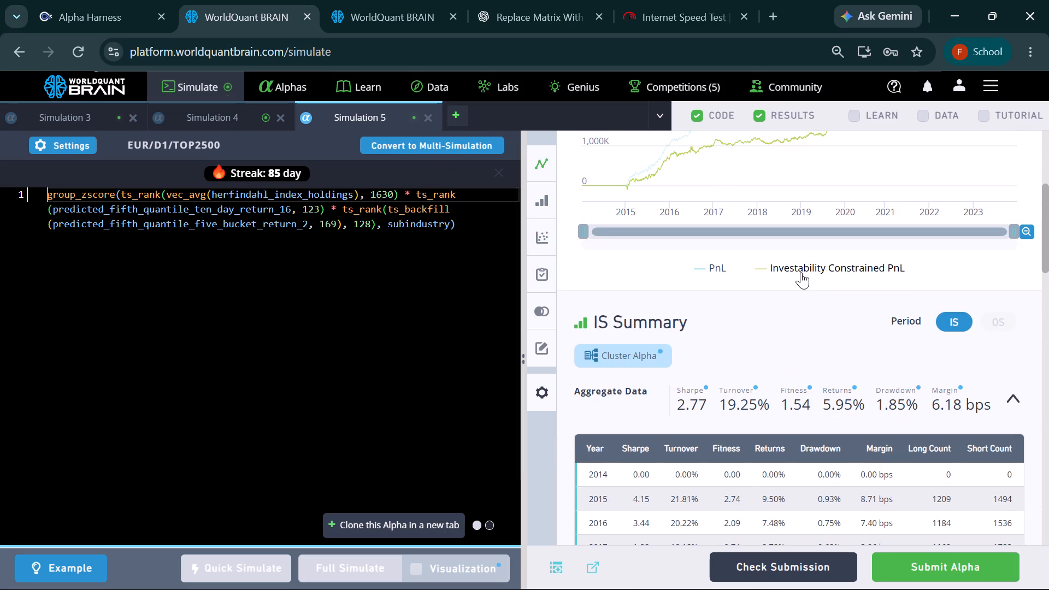
{"action": "scroll", "coordinate": [801, 272], "scroll_direction": "down", "scroll_amount": 10}
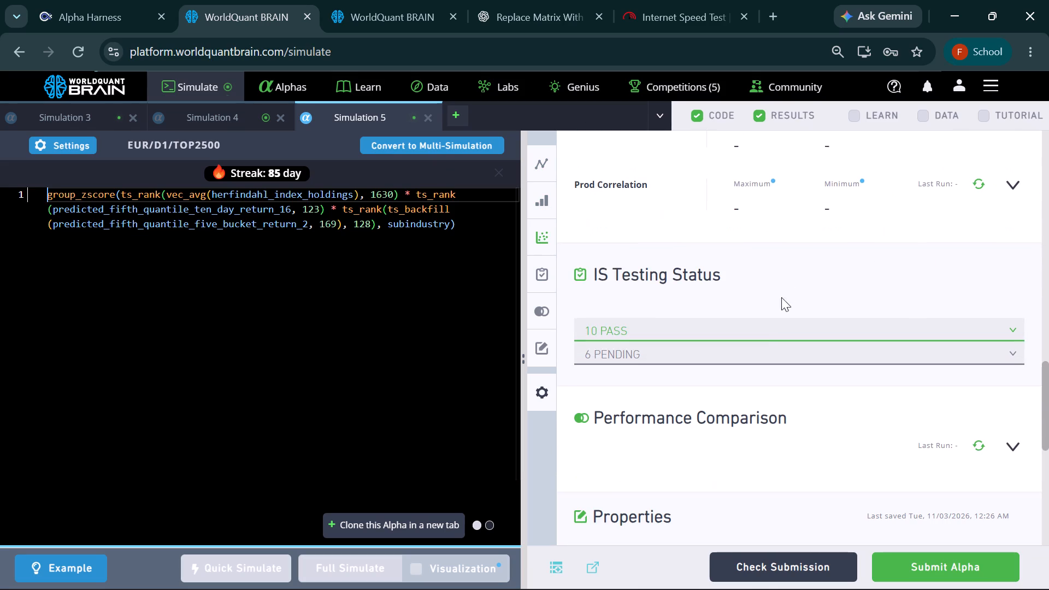
{"action": "left_click", "coordinate": [761, 328]}
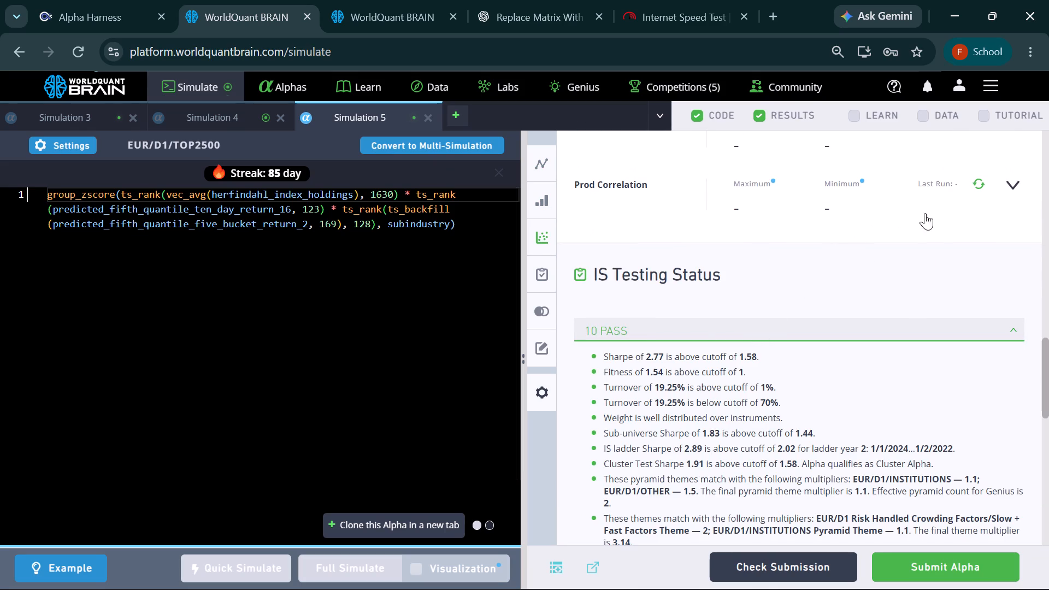
{"action": "left_click", "coordinate": [975, 182]}
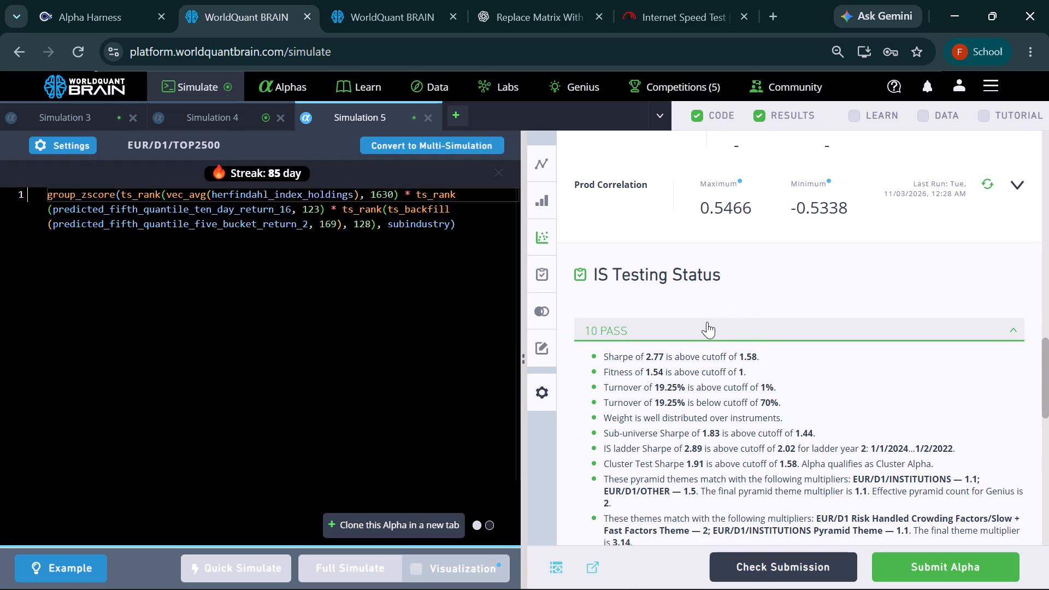
{"action": "scroll", "coordinate": [748, 321], "scroll_direction": "up", "scroll_amount": 8}
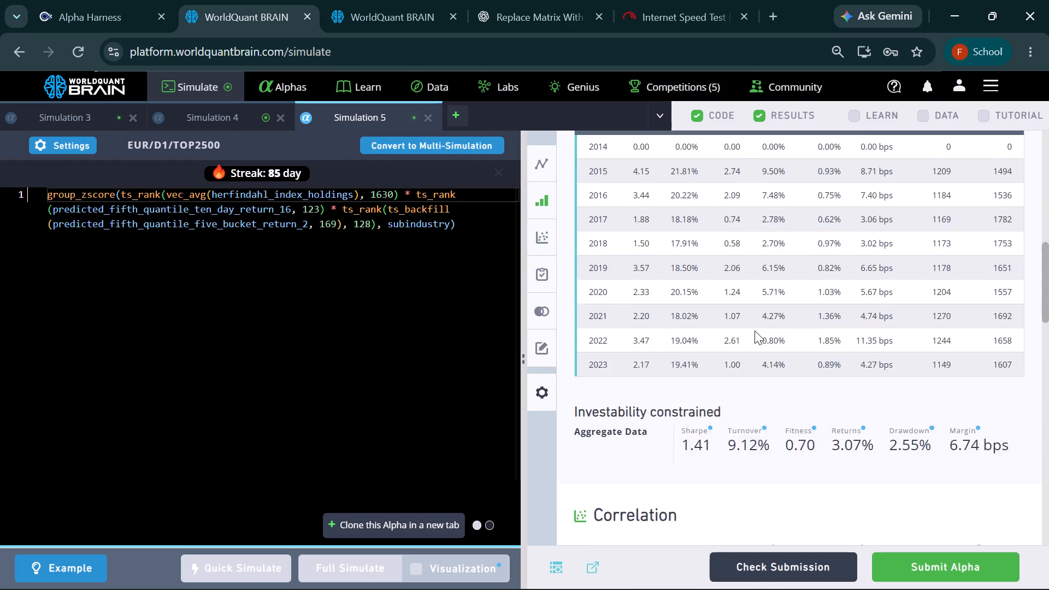
{"action": "scroll", "coordinate": [755, 331], "scroll_direction": "up", "scroll_amount": 8}
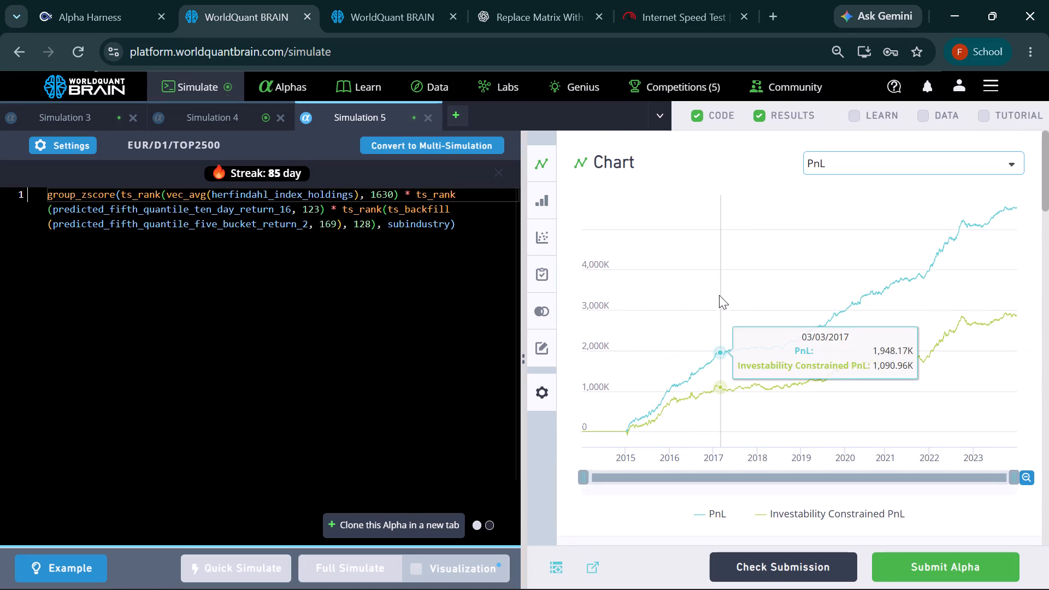
{"action": "scroll", "coordinate": [714, 302], "scroll_direction": "down", "scroll_amount": 5}
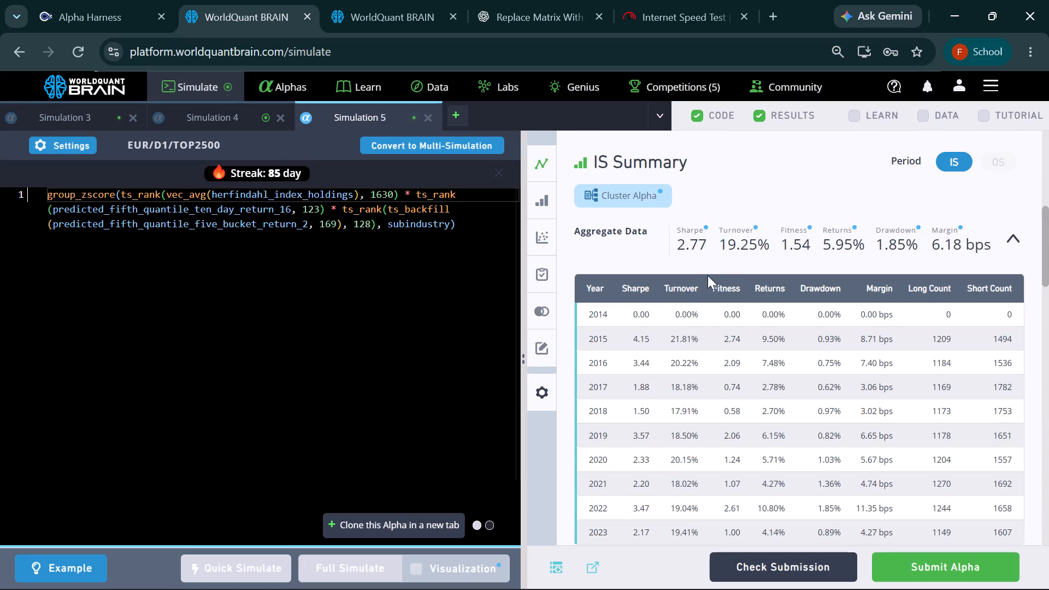
Open Simulation 4's group_scale variant, review its PnL chart, IS summary and passed tests, and run its Prod Correlation.
{"action": "left_click", "coordinate": [224, 117]}
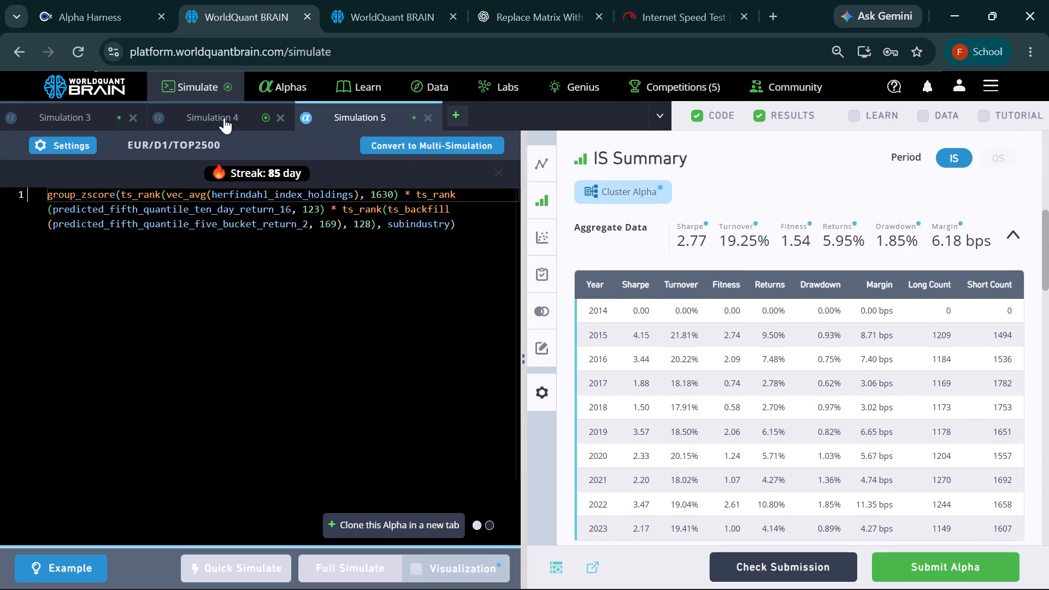
{"action": "scroll", "coordinate": [778, 301], "scroll_direction": "down", "scroll_amount": 5}
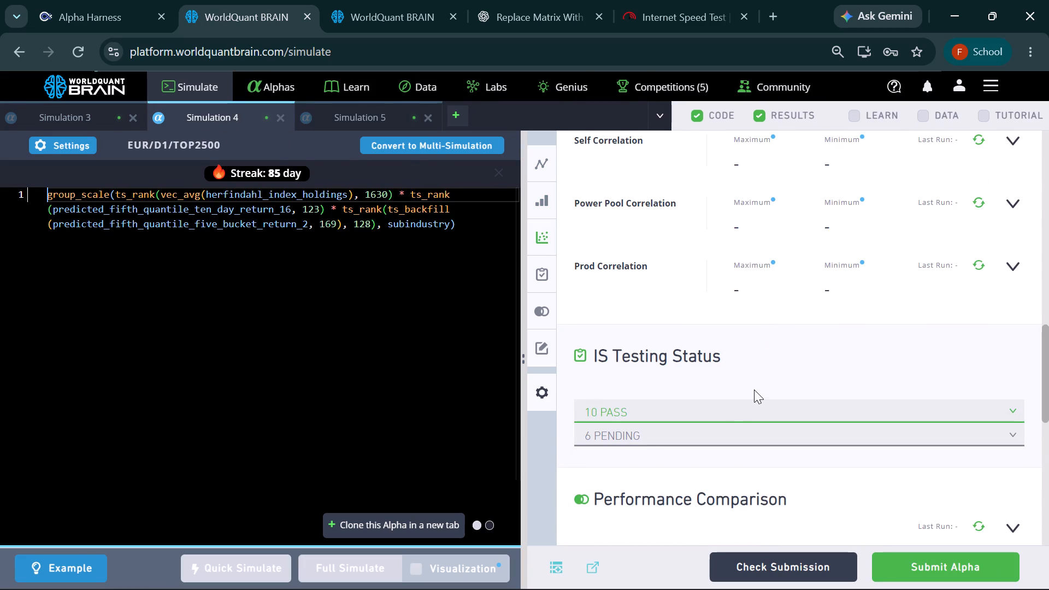
{"action": "left_click", "coordinate": [732, 407]}
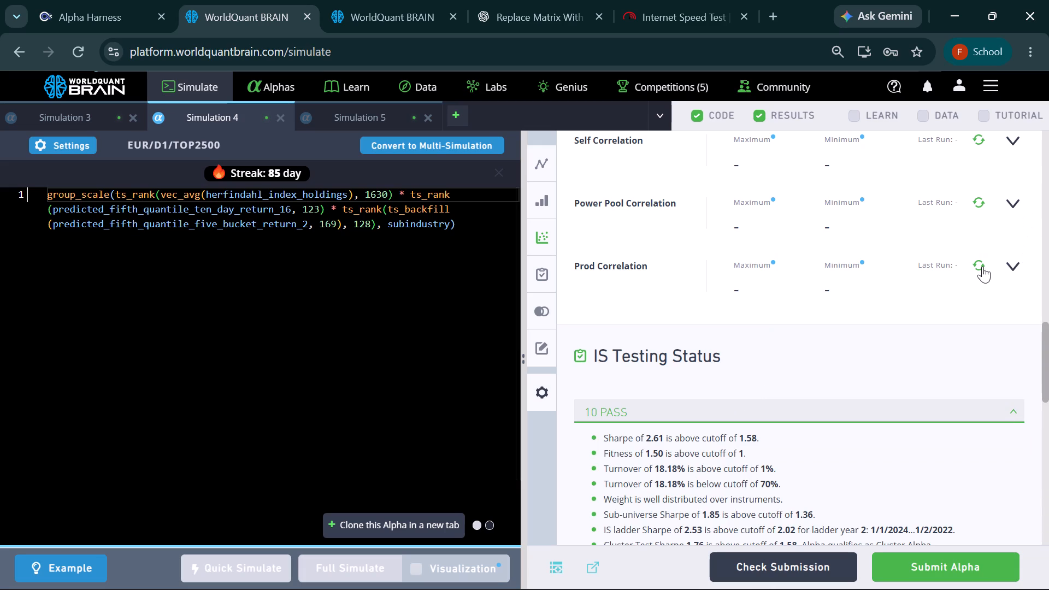
{"action": "left_click", "coordinate": [982, 258]}
{"action": "scroll", "coordinate": [847, 342], "scroll_direction": "up", "scroll_amount": 5}
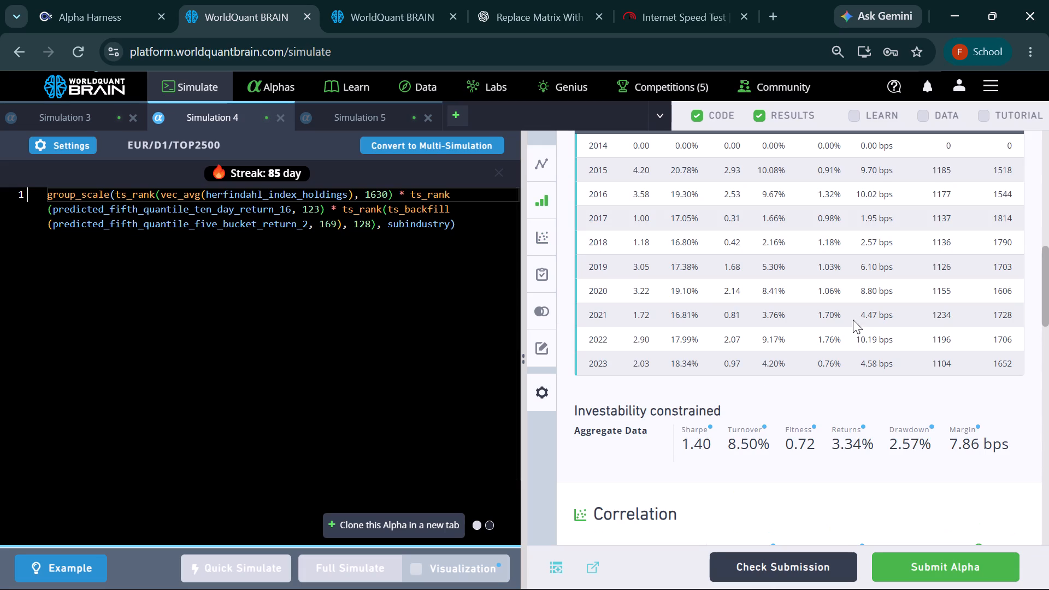
{"action": "scroll", "coordinate": [865, 323], "scroll_direction": "up", "scroll_amount": 5}
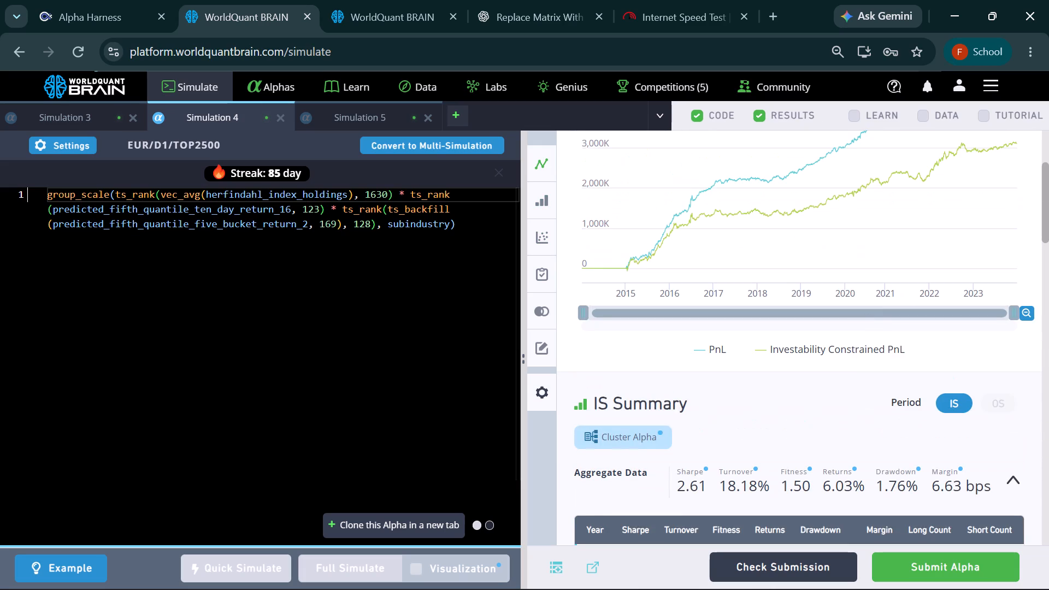
{"action": "scroll", "coordinate": [855, 282], "scroll_direction": "up", "scroll_amount": 4}
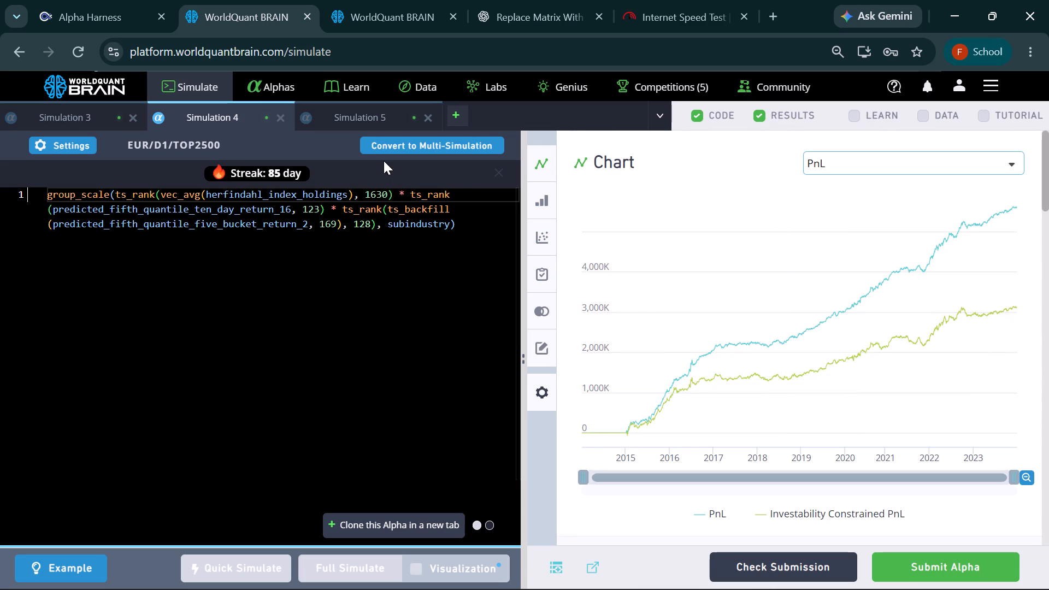
{"action": "scroll", "coordinate": [856, 308], "scroll_direction": "down", "scroll_amount": 11}
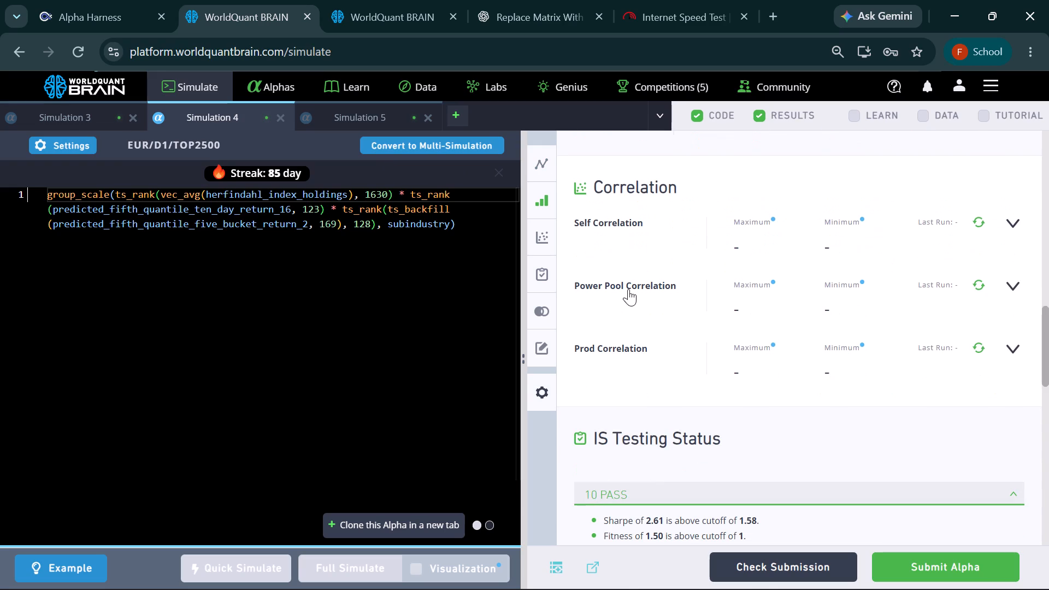
{"action": "left_click", "coordinate": [984, 346]}
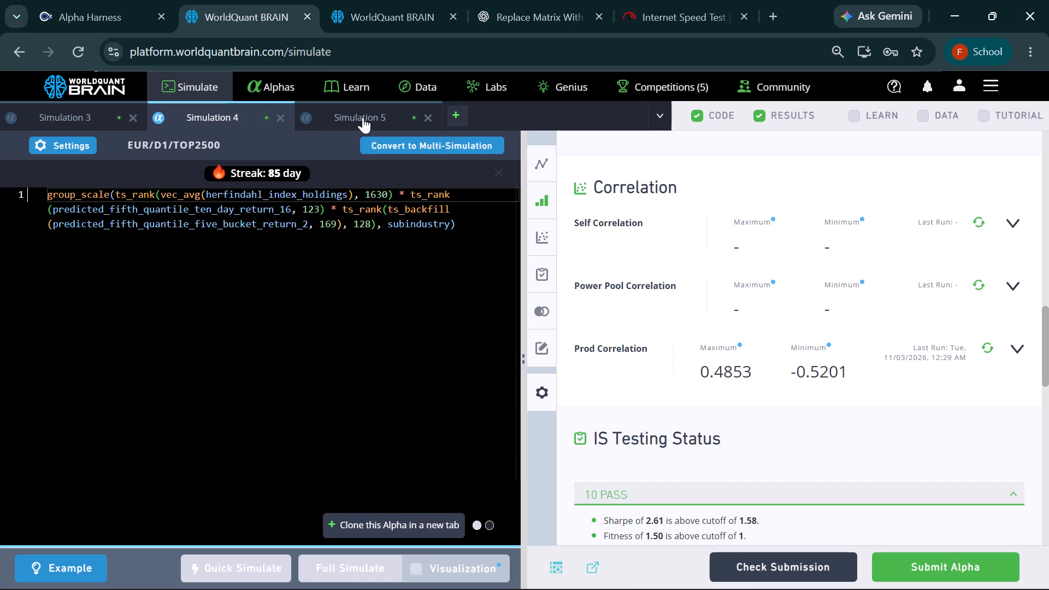
Compare the IS summary, Prod Correlation and passed tests of the group_scale variant in Simulation 4 with the group_zscore variant in Simulation 5.
{"action": "scroll", "coordinate": [707, 232], "scroll_direction": "up", "scroll_amount": 2}
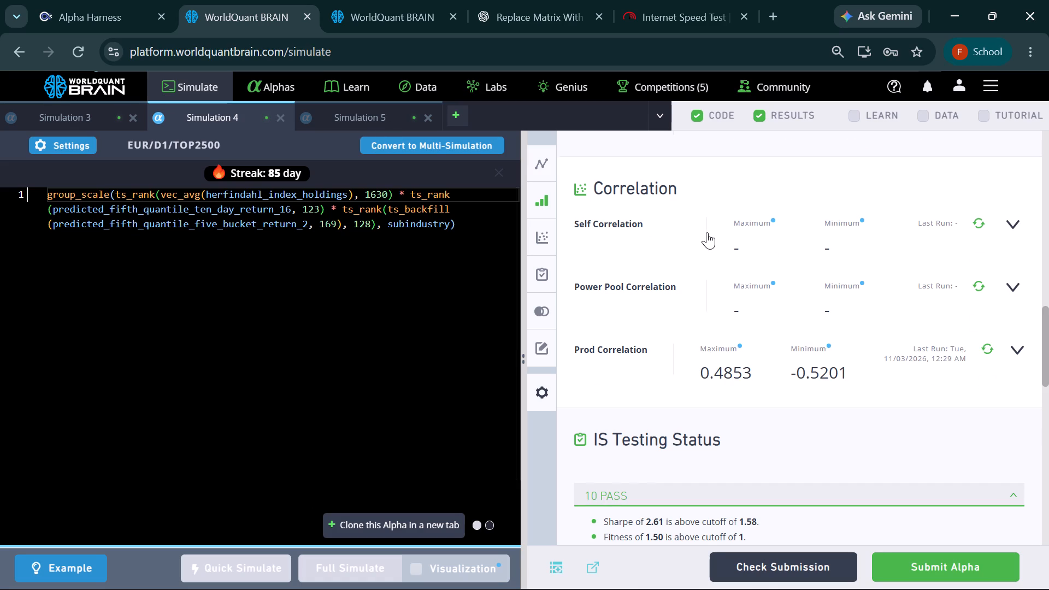
{"action": "scroll", "coordinate": [707, 232], "scroll_direction": "up", "scroll_amount": 3}
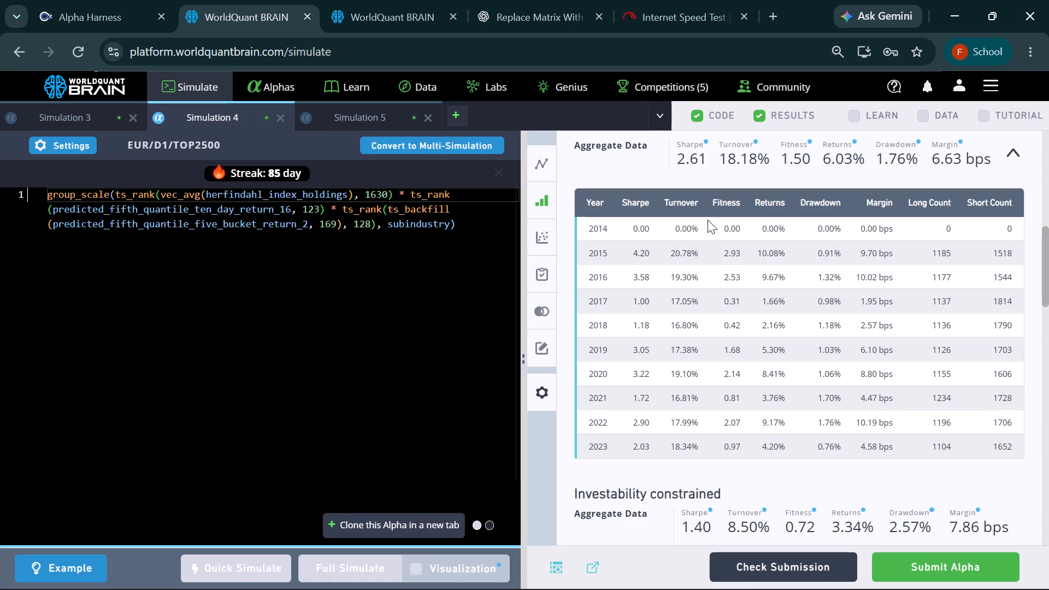
{"action": "scroll", "coordinate": [709, 219], "scroll_direction": "up", "scroll_amount": 1}
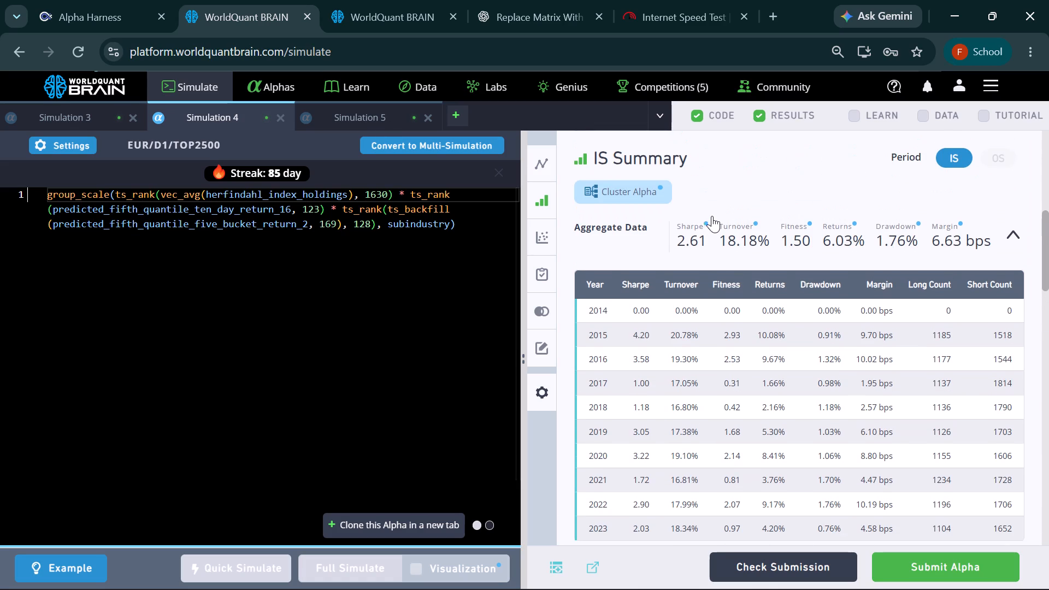
{"action": "scroll", "coordinate": [715, 215], "scroll_direction": "down", "scroll_amount": 3}
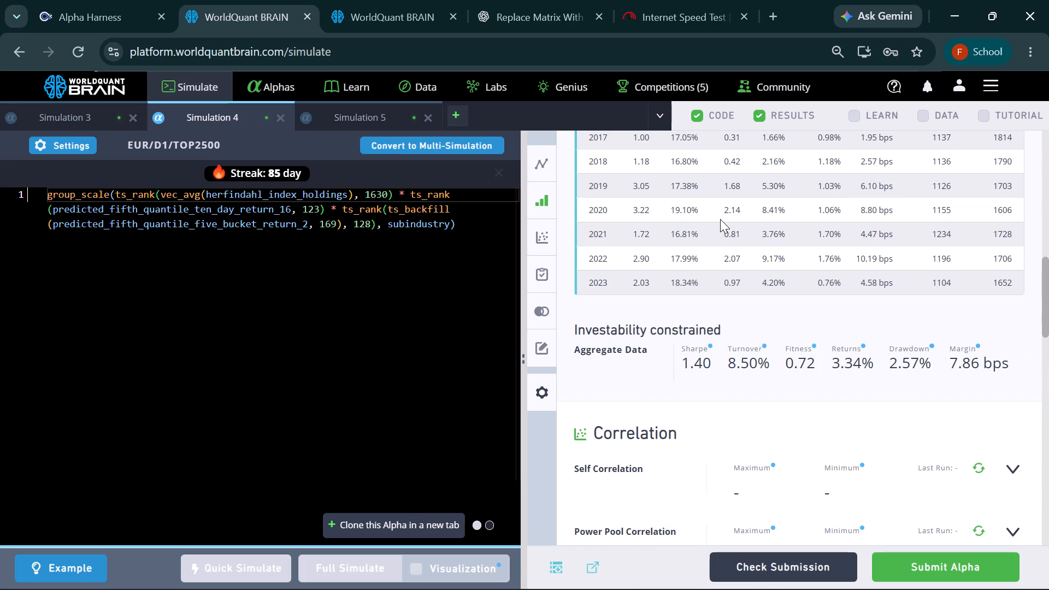
{"action": "scroll", "coordinate": [727, 210], "scroll_direction": "down", "scroll_amount": 7}
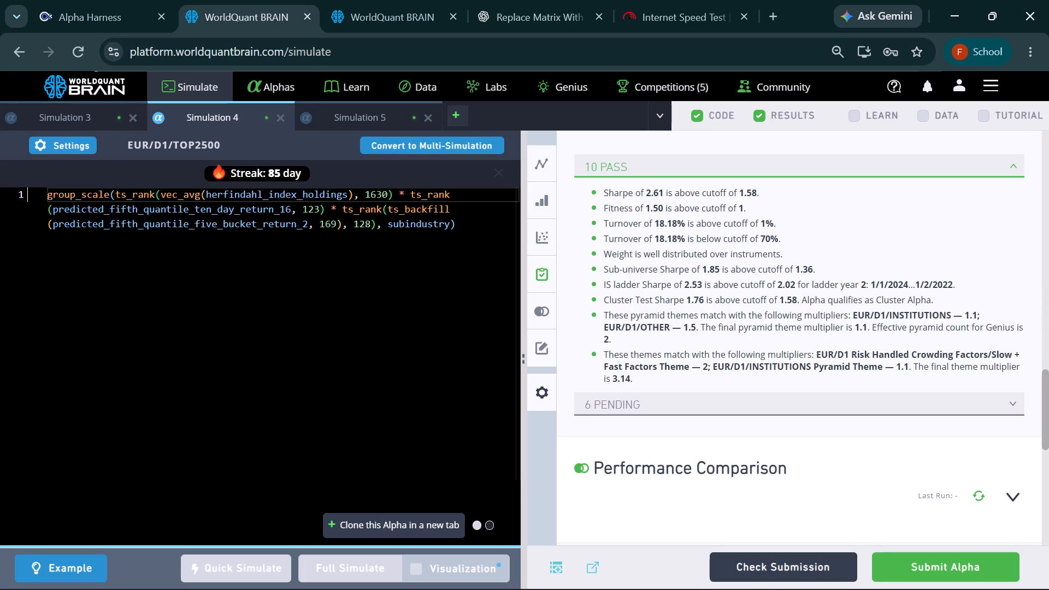
{"action": "scroll", "coordinate": [711, 229], "scroll_direction": "up", "scroll_amount": 3}
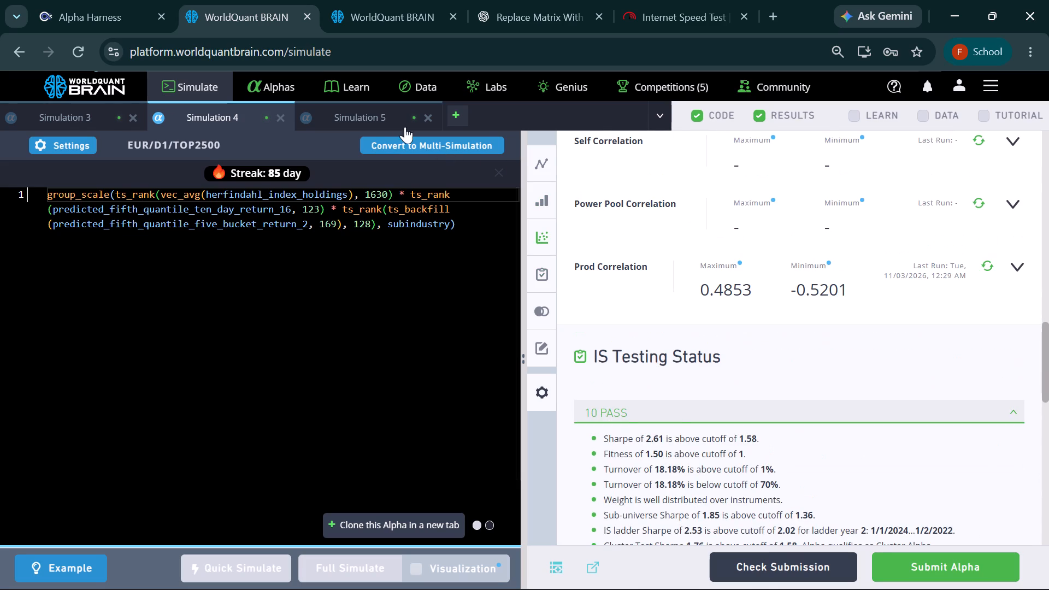
{"action": "left_click", "coordinate": [370, 116]}
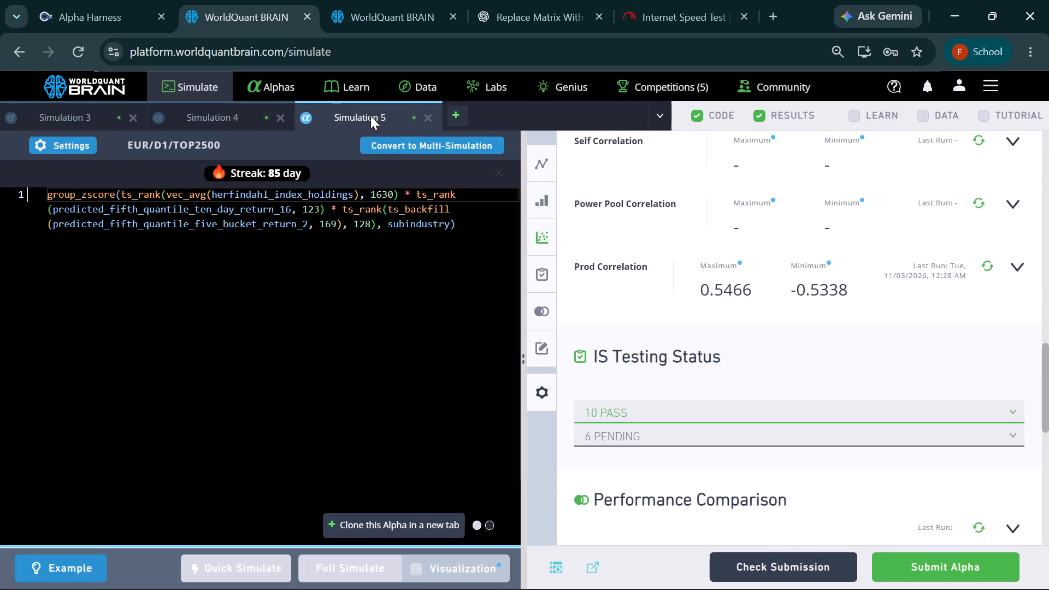
{"action": "left_click", "coordinate": [650, 410]}
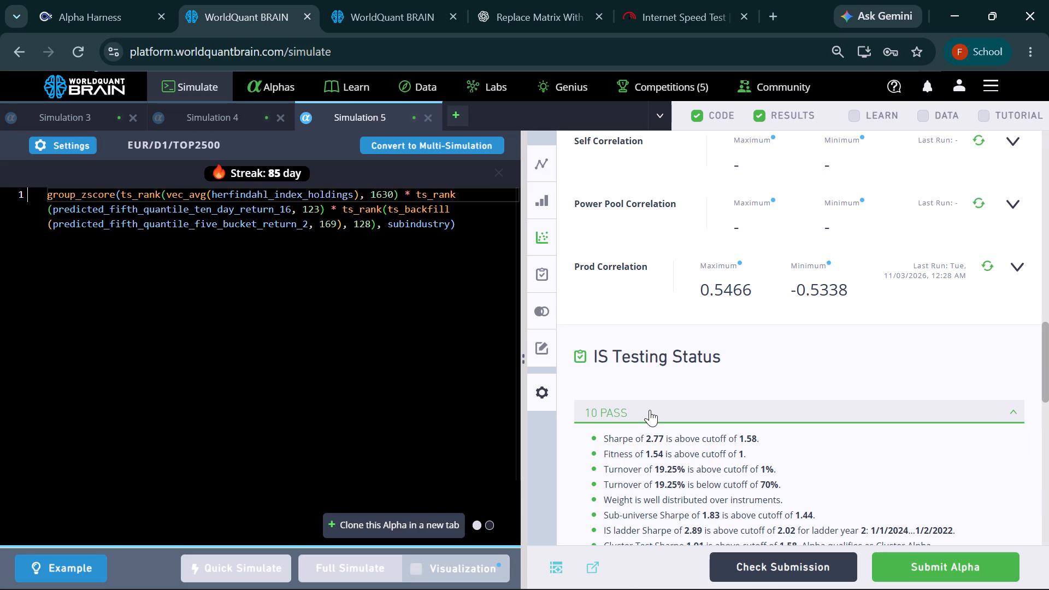
{"action": "left_click", "coordinate": [237, 114]}
{"action": "left_click", "coordinate": [642, 407]}
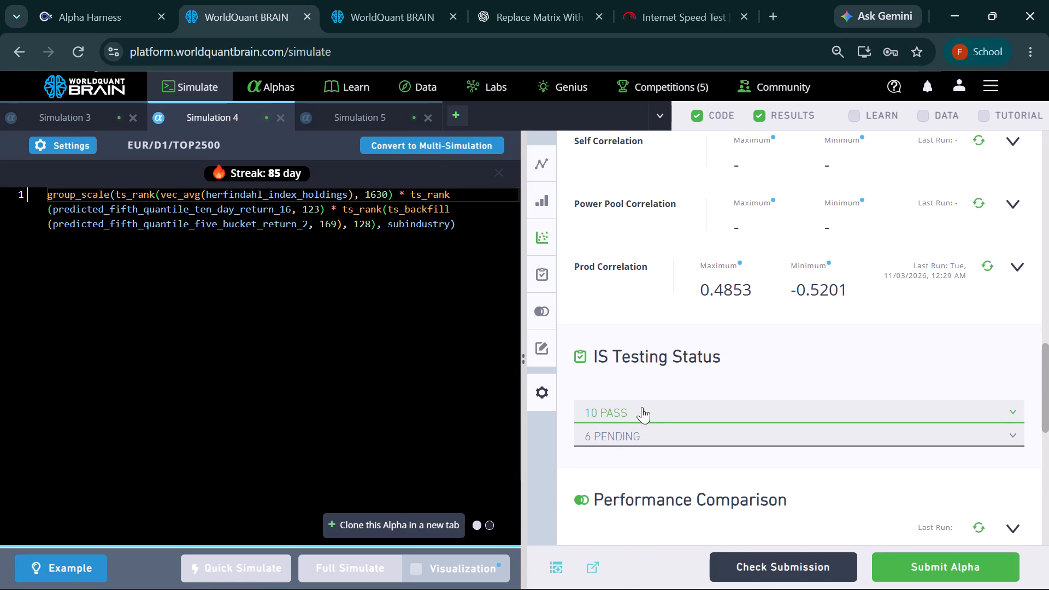
{"action": "left_click", "coordinate": [361, 111]}
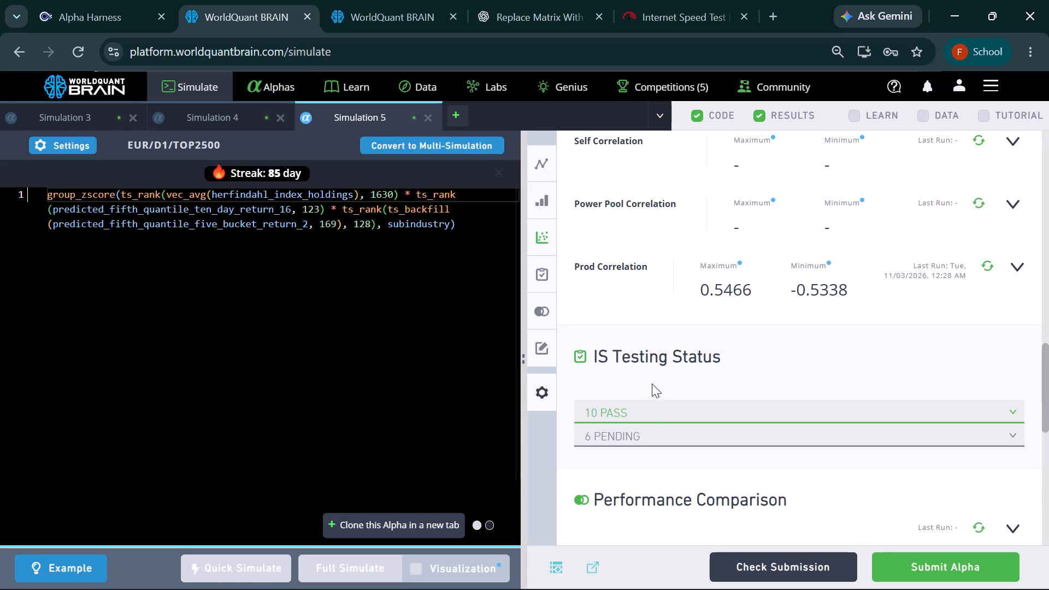
Compare the passed IS tests of the group_zscore variant in Simulation 5 with the group_scale variant in Simulation 4.
{"action": "left_click", "coordinate": [658, 411]}
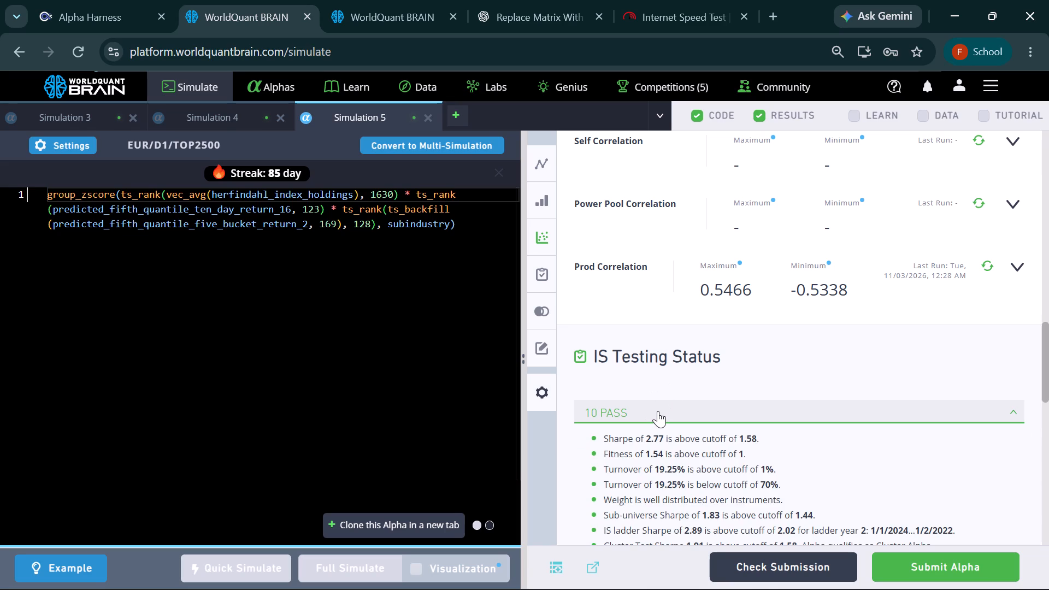
{"action": "left_click", "coordinate": [220, 116]}
{"action": "left_click", "coordinate": [602, 413]}
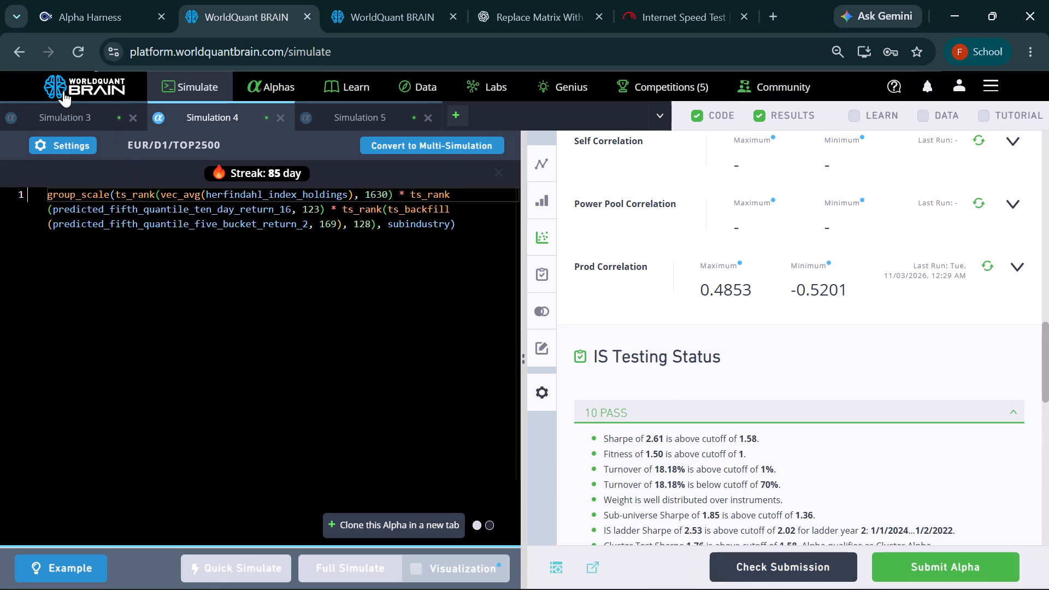
Review the yearly IS summary, Prod Correlation and passed tests of the group_rank variant in Simulation 3.
{"action": "left_click", "coordinate": [66, 115]}
{"action": "scroll", "coordinate": [763, 344], "scroll_direction": "up", "scroll_amount": 5}
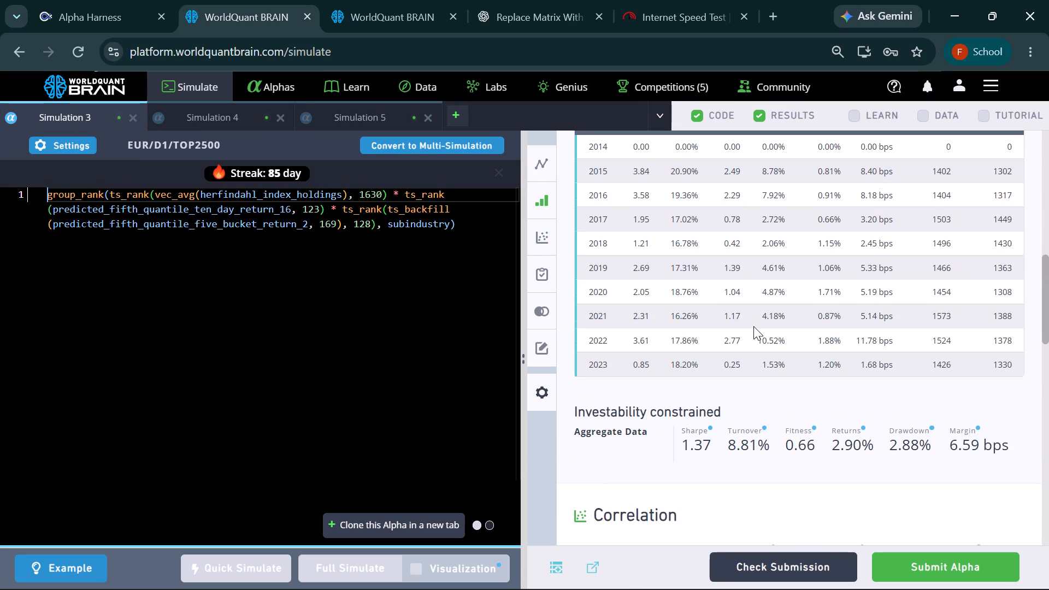
{"action": "scroll", "coordinate": [753, 326], "scroll_direction": "up", "scroll_amount": 2}
{"action": "scroll", "coordinate": [753, 326], "scroll_direction": "down", "scroll_amount": 2}
{"action": "scroll", "coordinate": [756, 322], "scroll_direction": "up", "scroll_amount": 1}
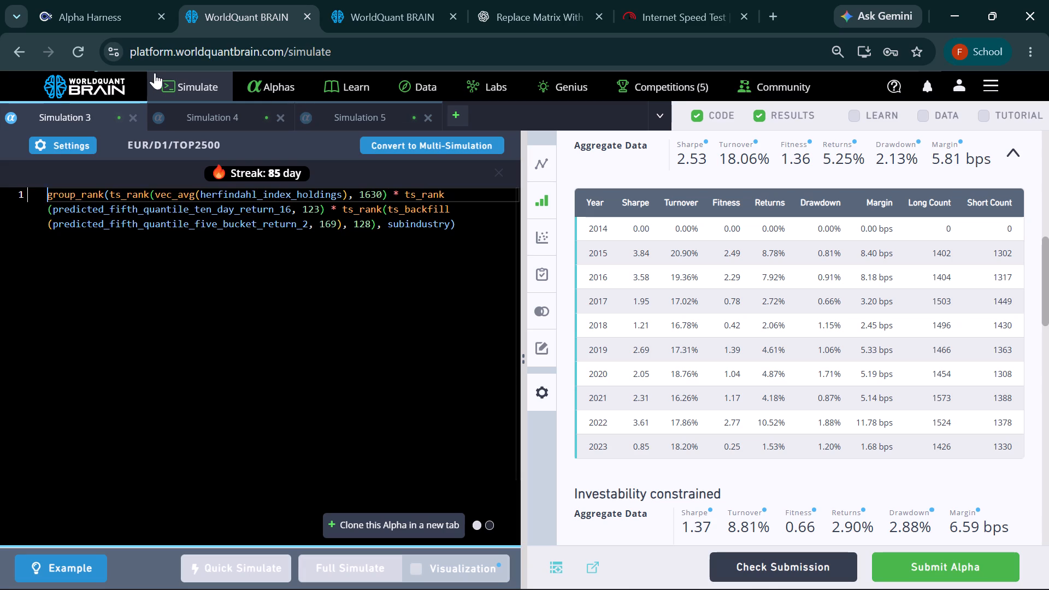
{"action": "scroll", "coordinate": [652, 245], "scroll_direction": "down", "scroll_amount": 6}
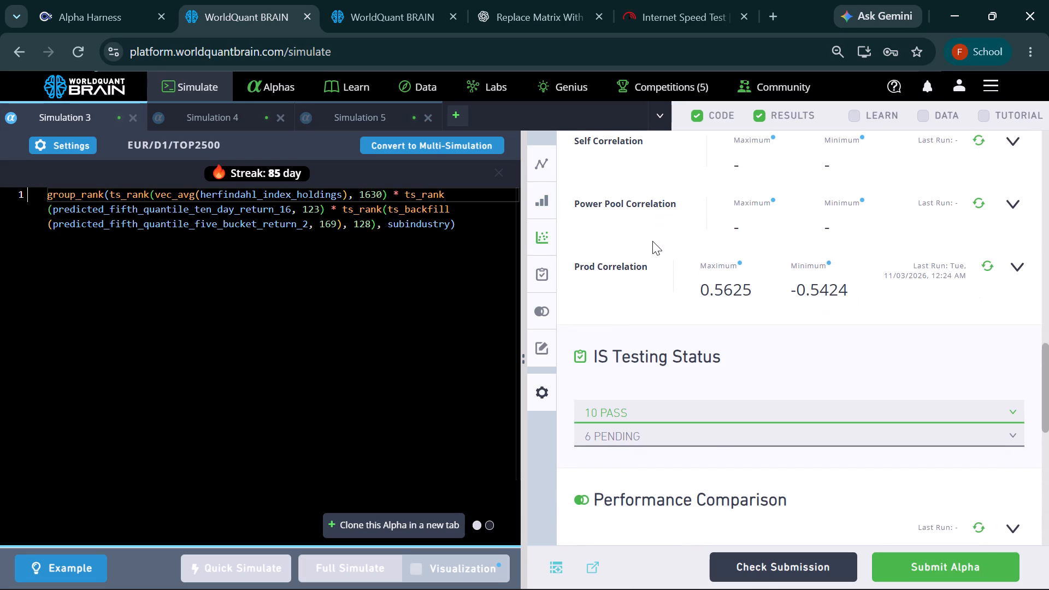
{"action": "left_click", "coordinate": [699, 414]}
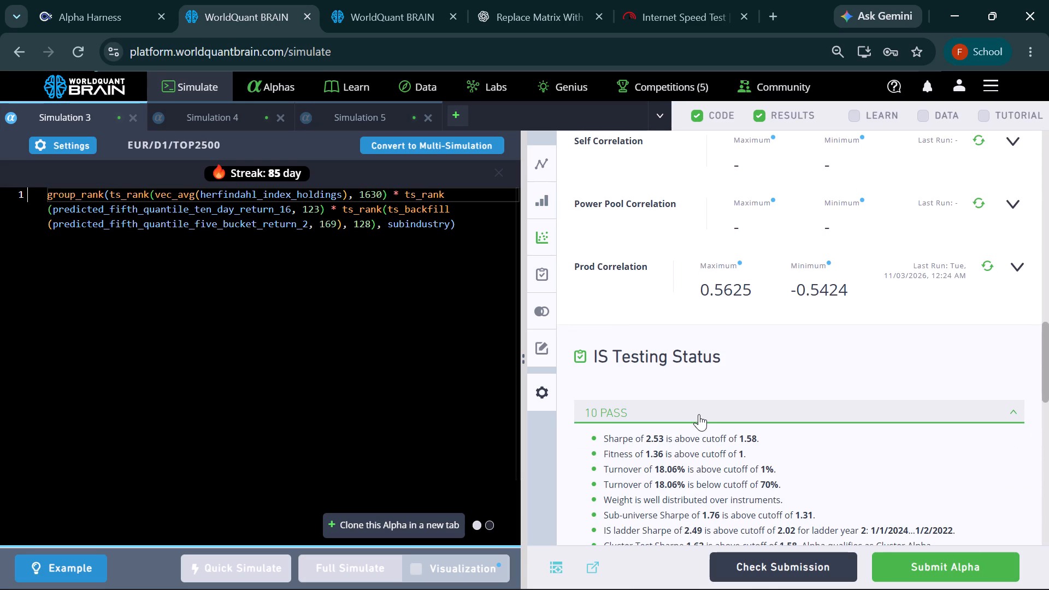
{"action": "left_click", "coordinate": [699, 413]}
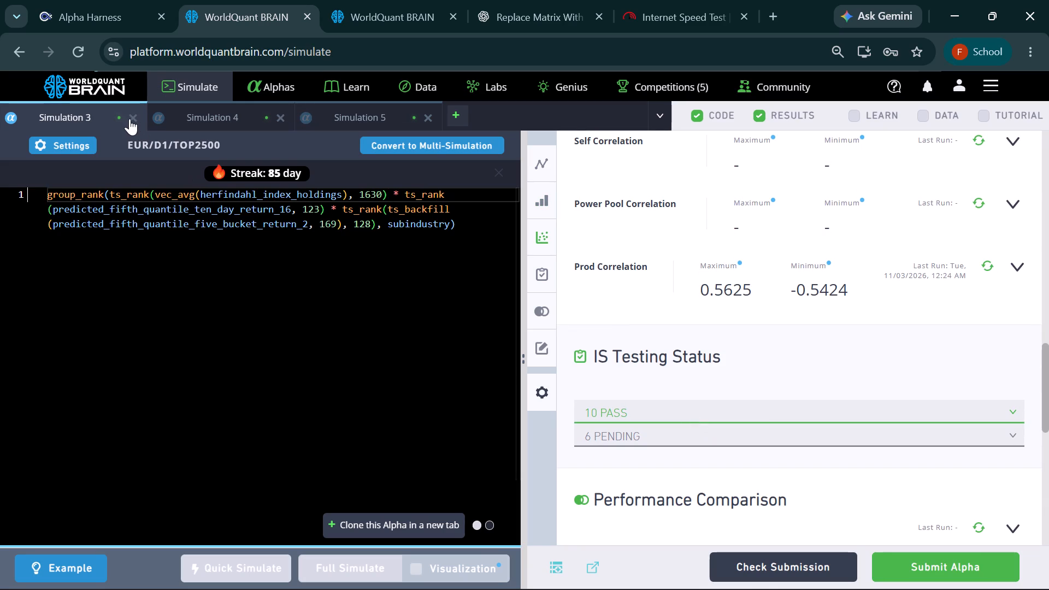
Close the Simulation 3 group_rank variant.
{"action": "left_click", "coordinate": [133, 116]}
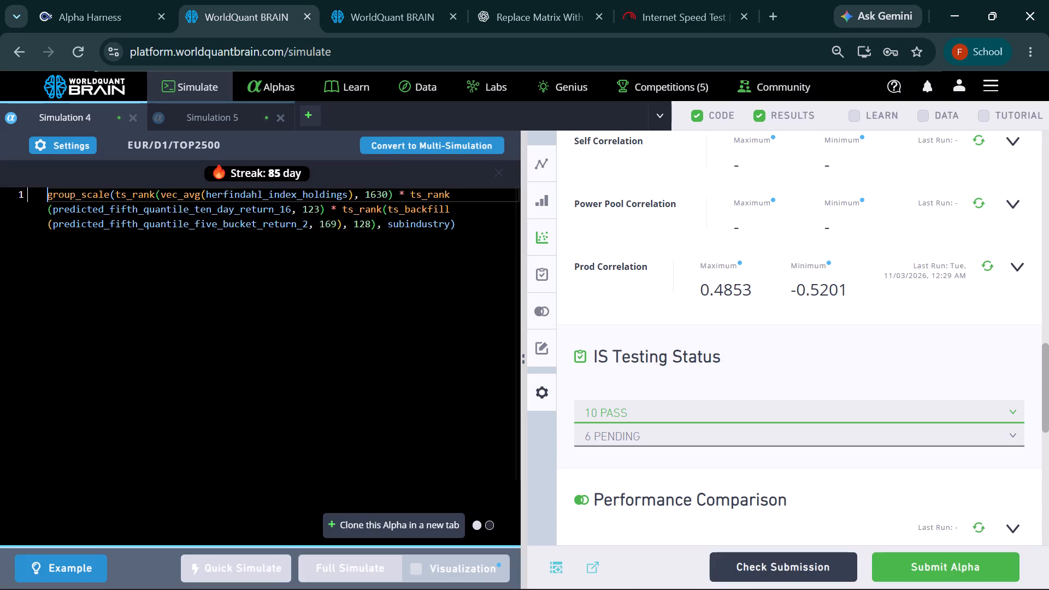
Review the full list of passed IS tests for the group_zscore variant in Simulation 5.
{"action": "left_click", "coordinate": [212, 110]}
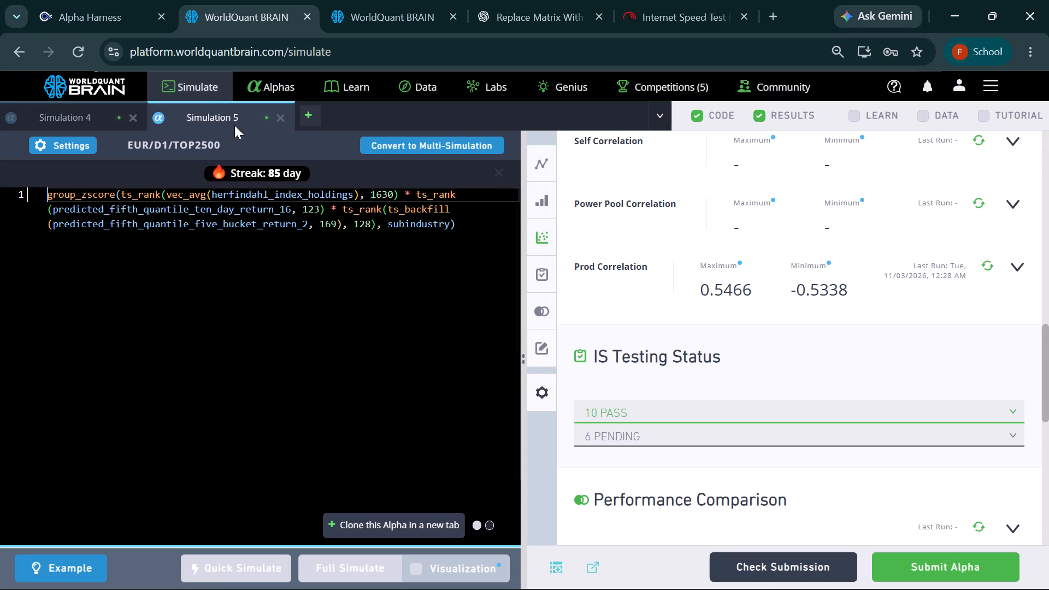
{"action": "left_click", "coordinate": [606, 411]}
{"action": "scroll", "coordinate": [629, 374], "scroll_direction": "down", "scroll_amount": 2}
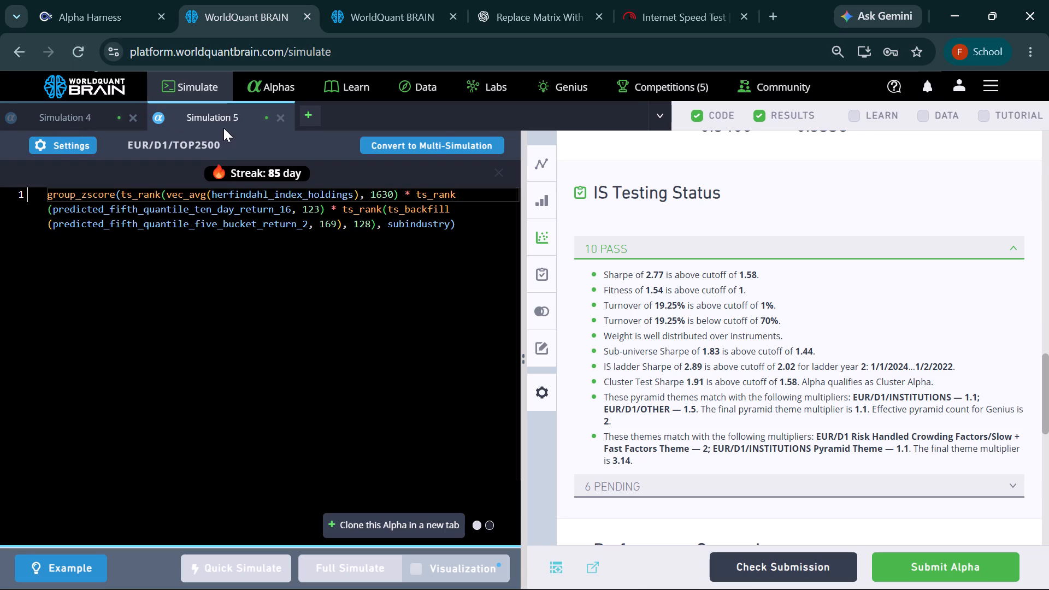
Reorder the simulations so that Simulation 5 comes before Simulation 4.
{"action": "left_click_drag", "start_coordinate": [223, 114], "coordinate": [125, 111]}
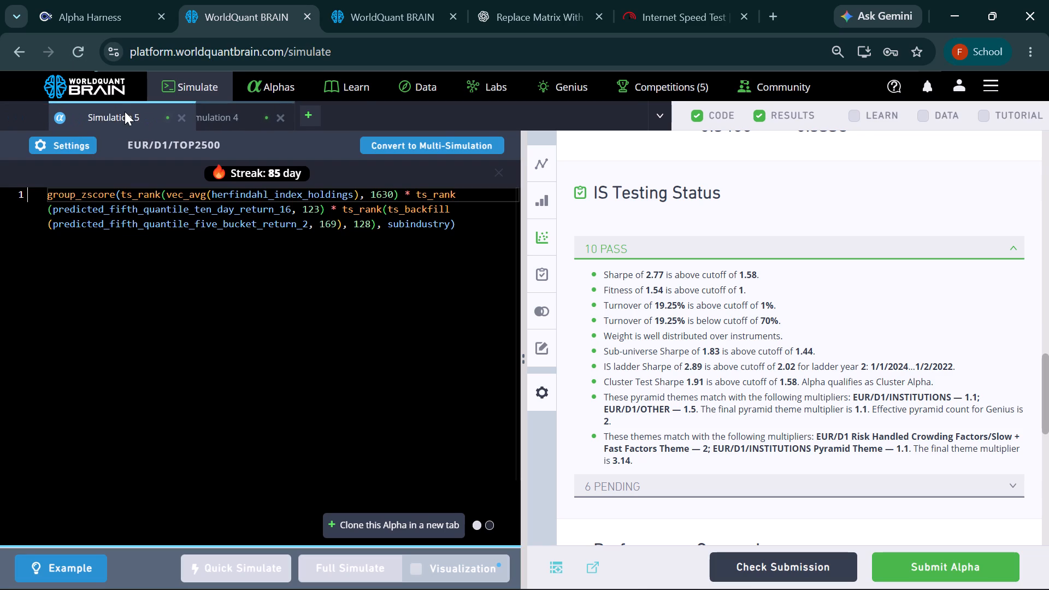
{"action": "left_click_drag", "start_coordinate": [125, 111], "coordinate": [98, 108]}
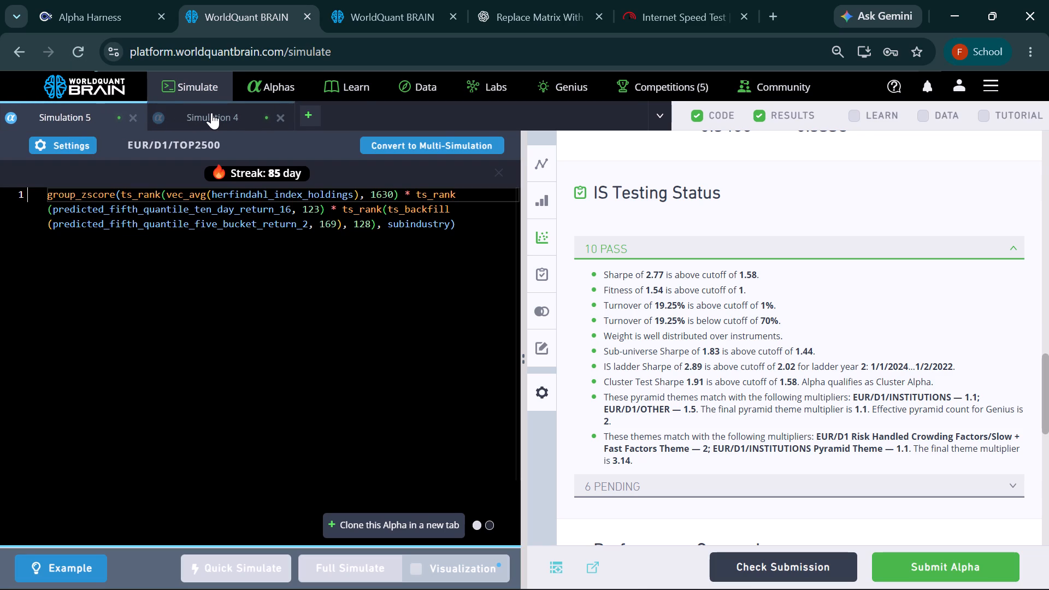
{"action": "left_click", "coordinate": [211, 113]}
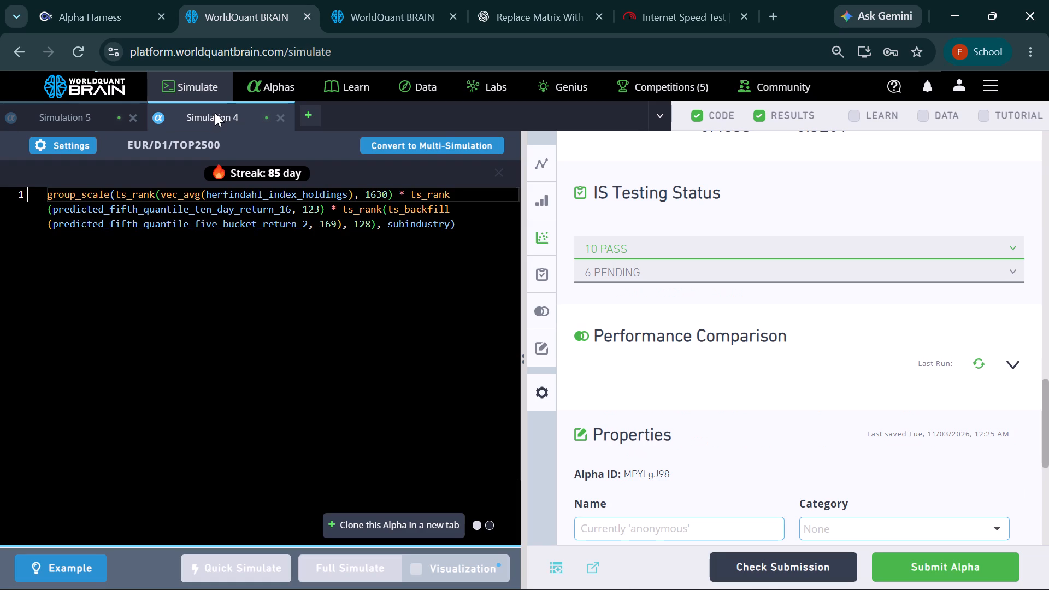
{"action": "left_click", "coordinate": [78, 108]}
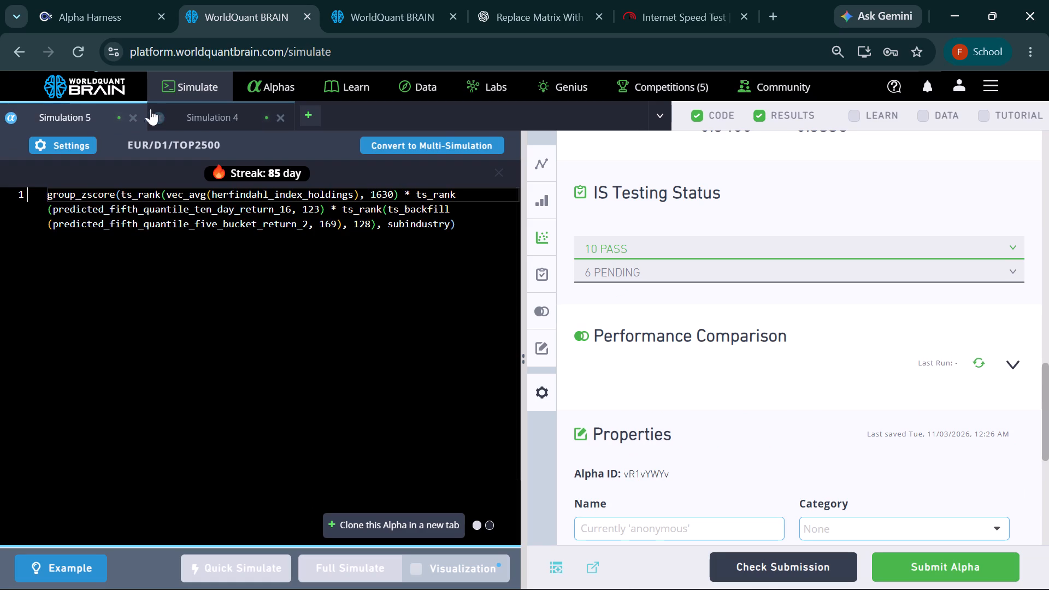
In Simulation 4, change the group_scale grouping from subindustry to industry and run a full simulation.
{"action": "left_click", "coordinate": [181, 114]}
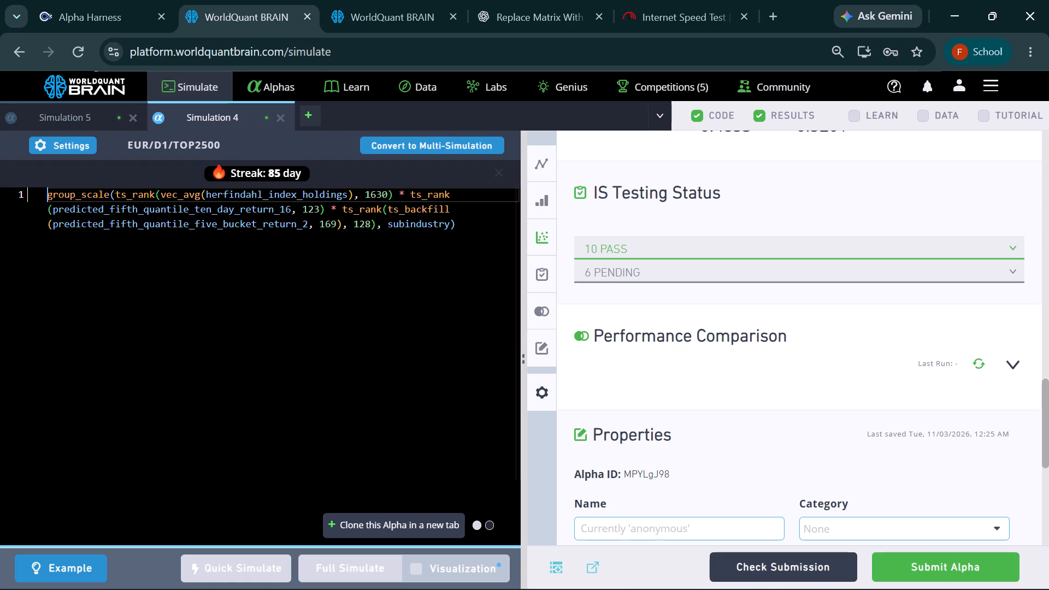
{"action": "left_click", "coordinate": [852, 114]}
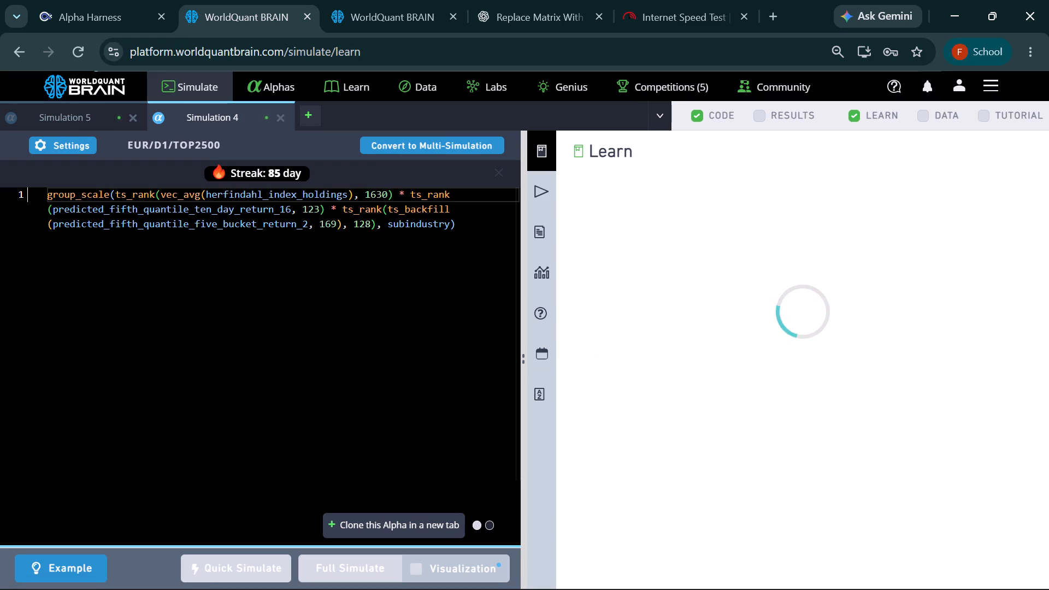
{"action": "left_click", "coordinate": [399, 223]}
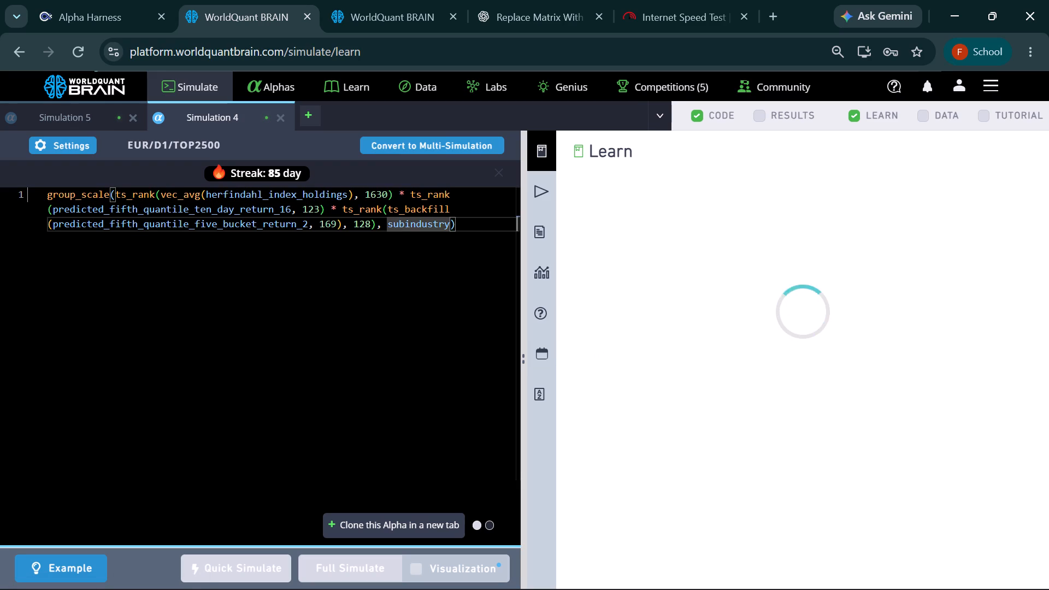
{"action": "key", "text": "Right"}
{"action": "key", "text": "BackSpace"}
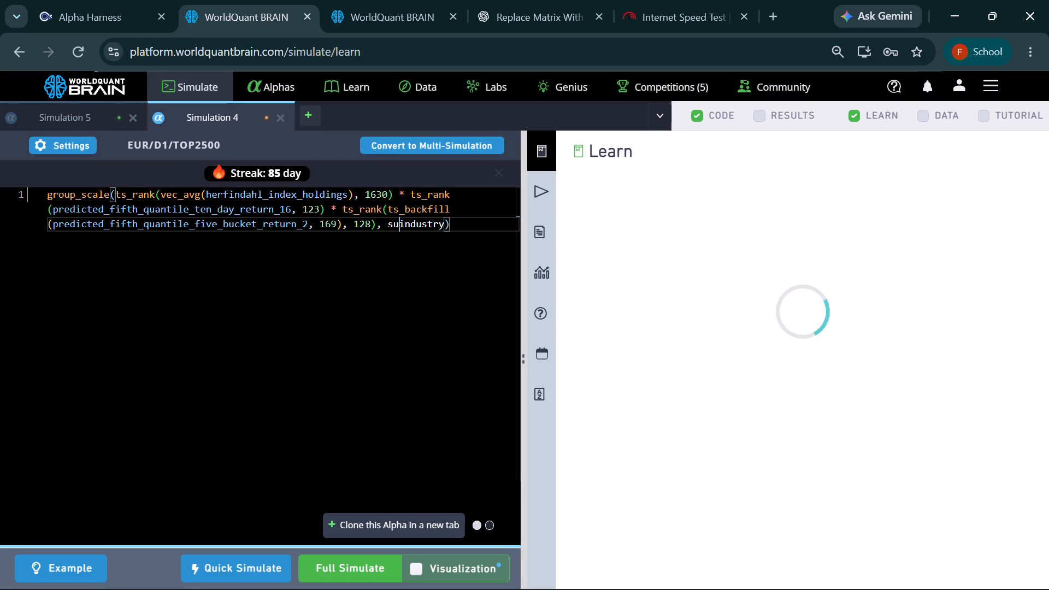
{"action": "key", "text": "BackSpace"}
{"action": "key", "text": "BackSpace"}
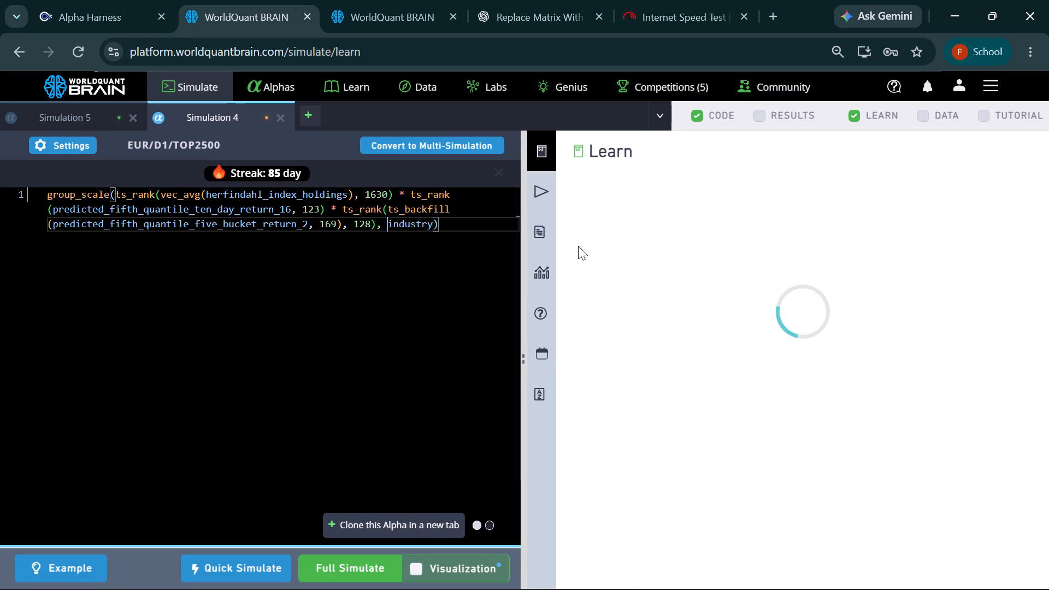
{"action": "left_click", "coordinate": [367, 565]}
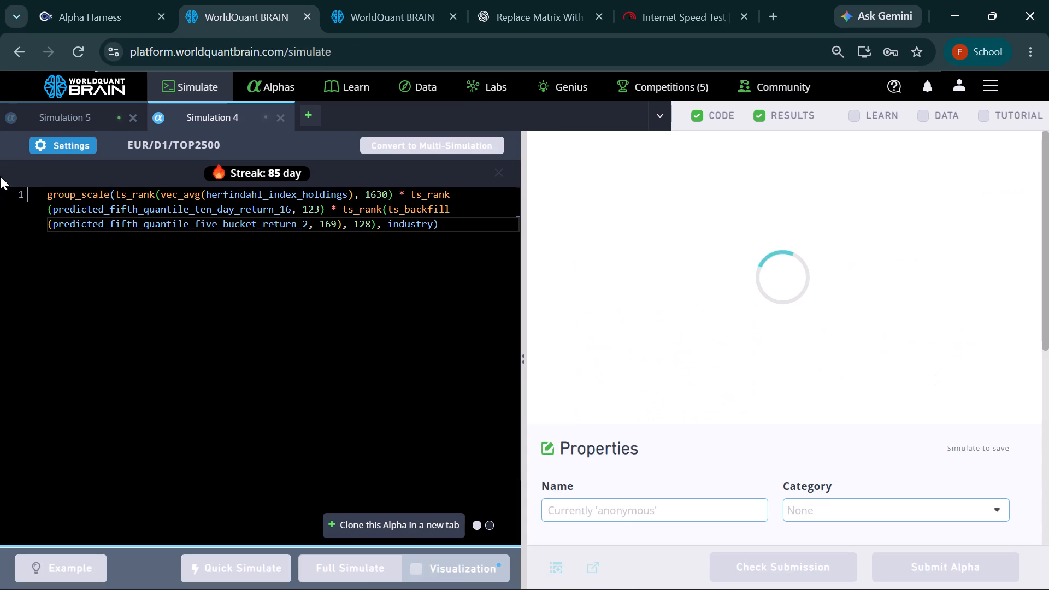
Clone the group_zscore alpha of Simulation 5 into a new simulation.
{"action": "left_click", "coordinate": [75, 109]}
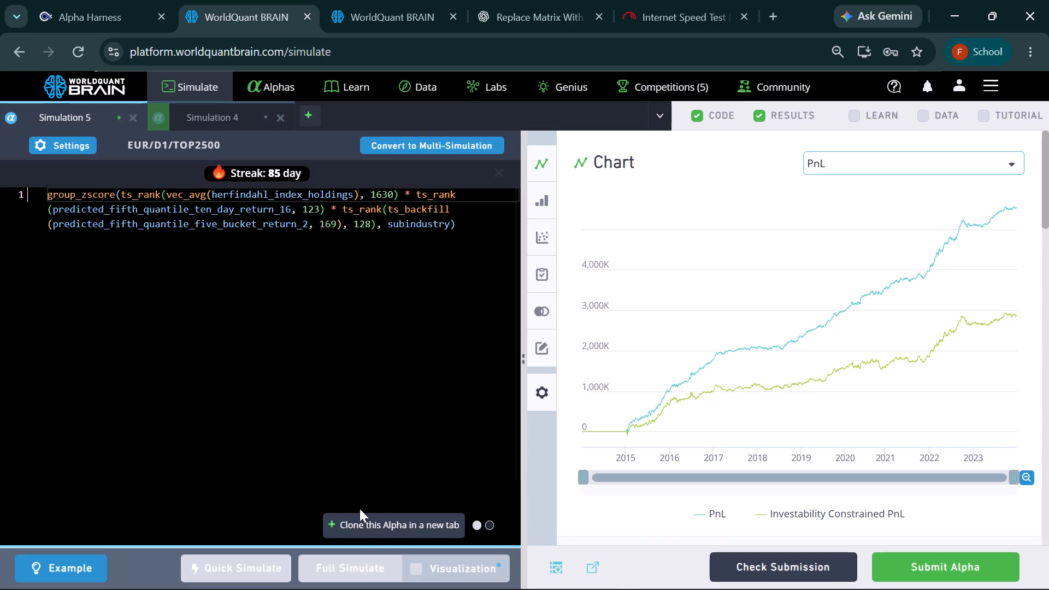
{"action": "left_click", "coordinate": [366, 527]}
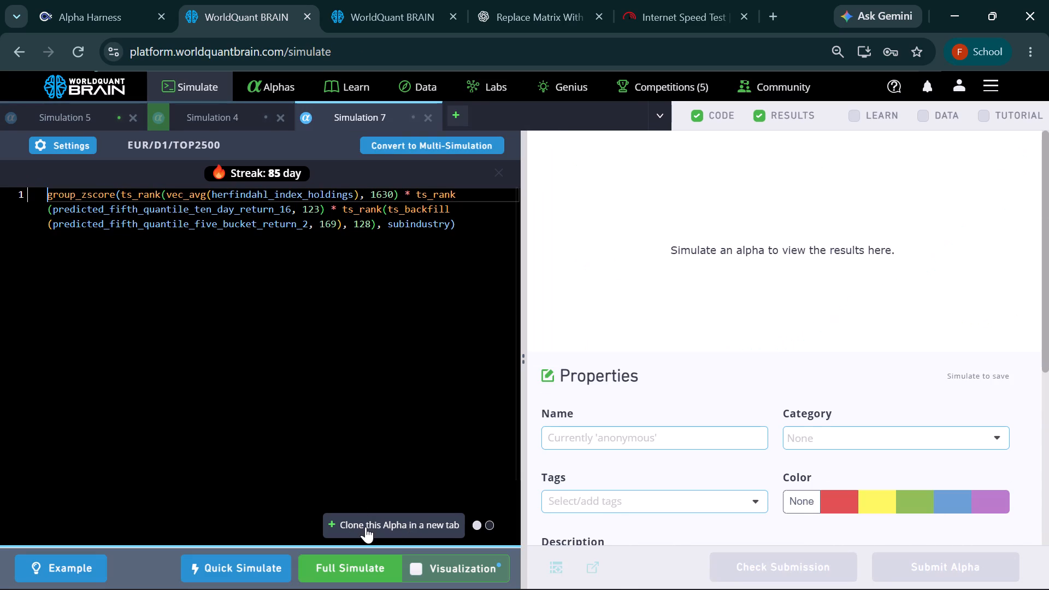
Replace the subindustry grouping in the cloned group_zscore expression with 123 and run a full simulation.
{"action": "left_click", "coordinate": [451, 223]}
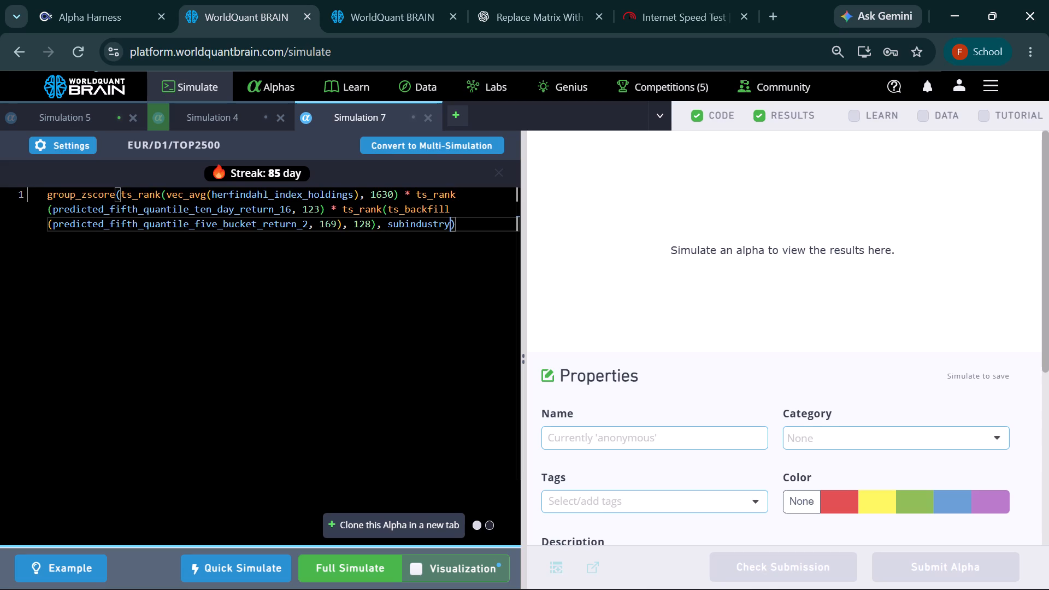
{"action": "key", "text": "BackSpace"}
{"action": "key", "text": "BackSpace"}
{"action": "key", "text": "BackSpace"}
{"action": "key", "text": "BackSpace"}
{"action": "key", "text": "BackSpace"}
{"action": "key", "text": "BackSpace"}
{"action": "key", "text": "BackSpace"}
{"action": "key", "text": "BackSpace"}
{"action": "key", "text": "BackSpace"}
{"action": "key", "text": "BackSpace"}
{"action": "key", "text": "BackSpace"}
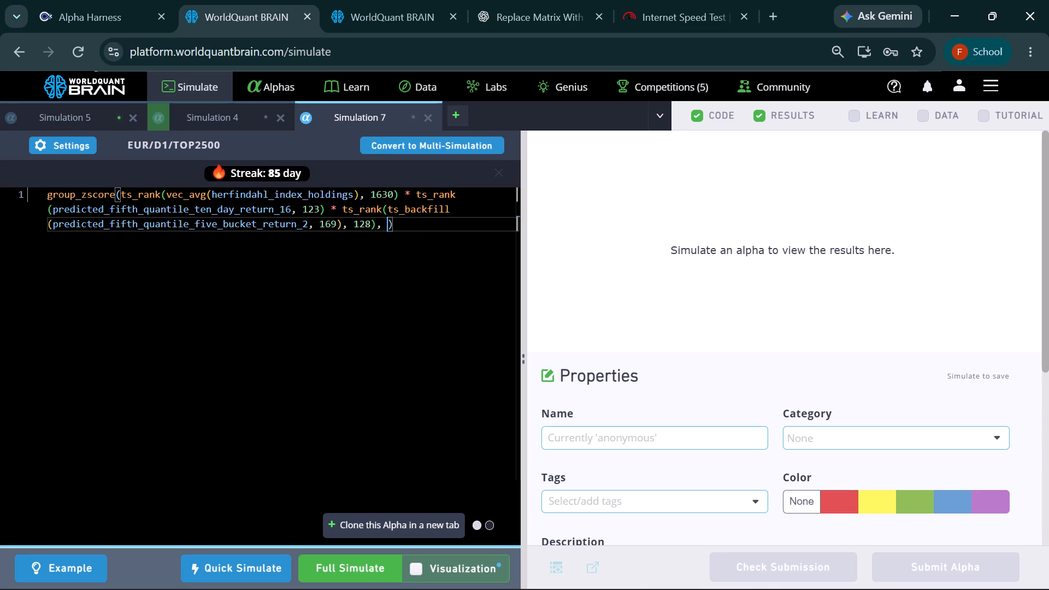
{"action": "type", "text": "123"}
{"action": "left_click", "coordinate": [357, 564]}
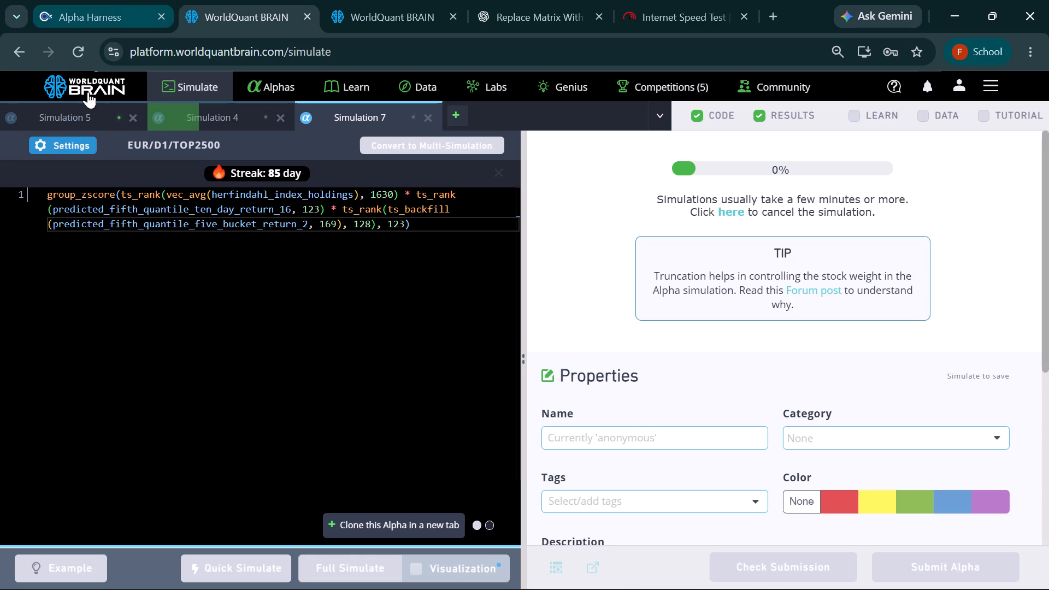
Clone the group_scale alpha of Simulation 4 into a new simulation.
{"action": "left_click", "coordinate": [217, 114]}
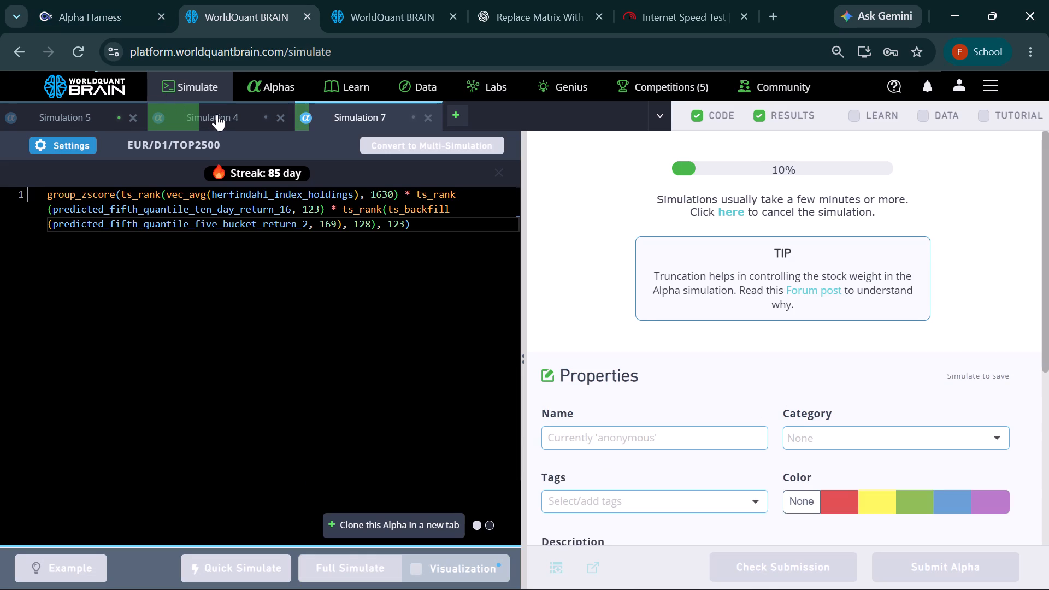
{"action": "left_click", "coordinate": [373, 521]}
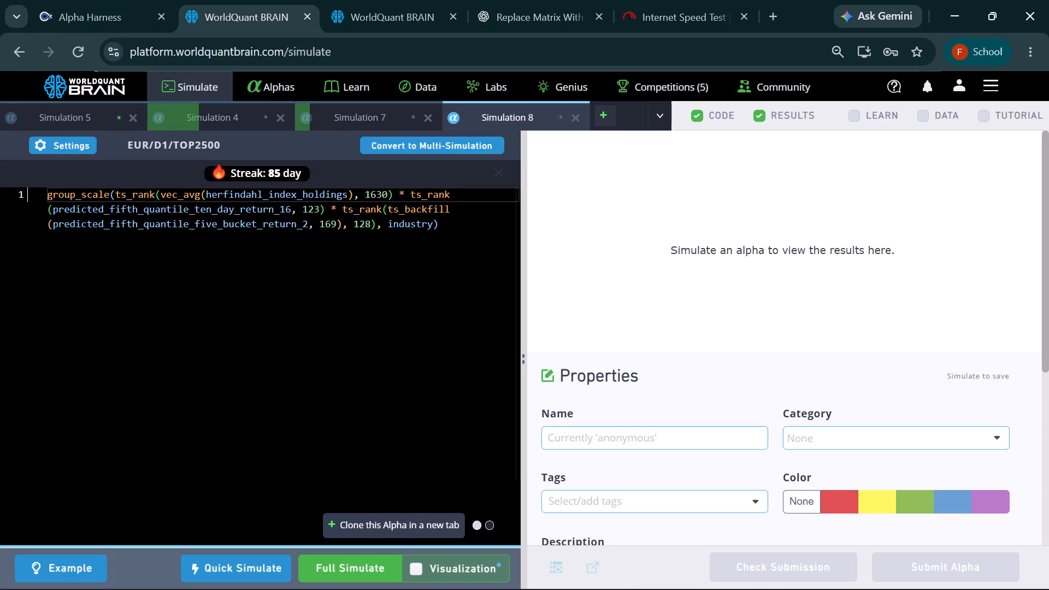
Replace the industry grouping in the cloned group_scale expression with 123 and run a full simulation.
{"action": "left_click", "coordinate": [432, 220]}
{"action": "key", "text": "BackSpace"}
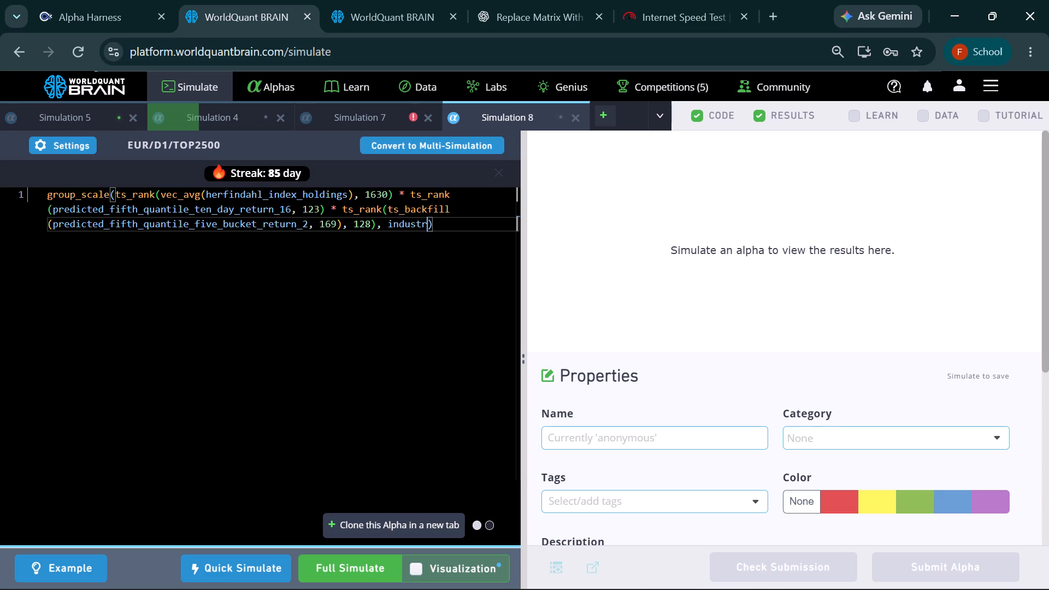
{"action": "key", "text": "BackSpace"}
{"action": "key", "text": "BackSpace"}
{"action": "key", "text": "BackSpace"}
{"action": "key", "text": "BackSpace"}
{"action": "key", "text": "BackSpace"}
{"action": "key", "text": "BackSpace"}
{"action": "key", "text": "BackSpace"}
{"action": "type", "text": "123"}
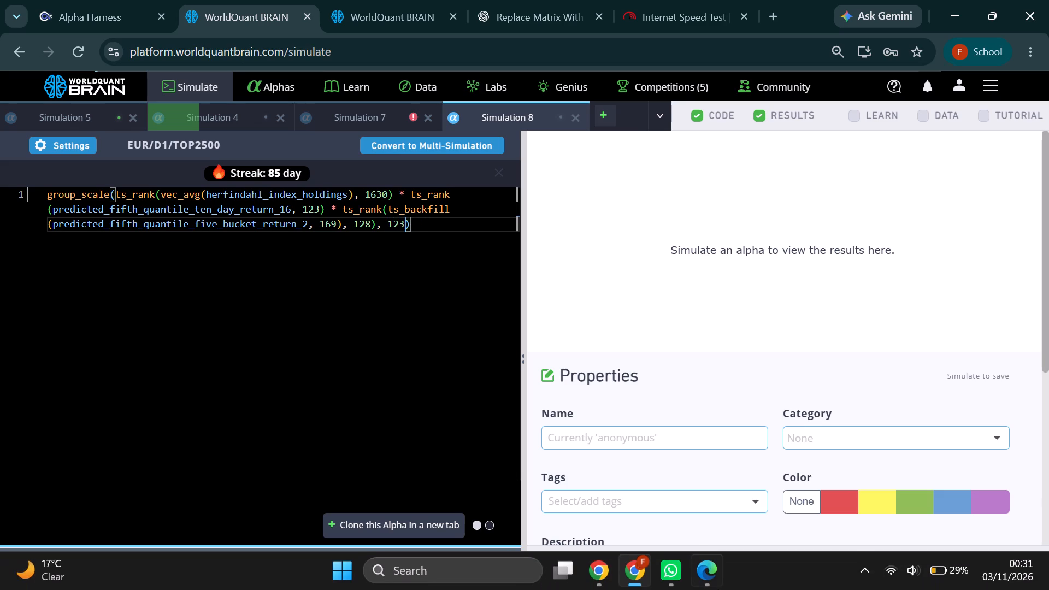
{"action": "left_click", "coordinate": [381, 566]}
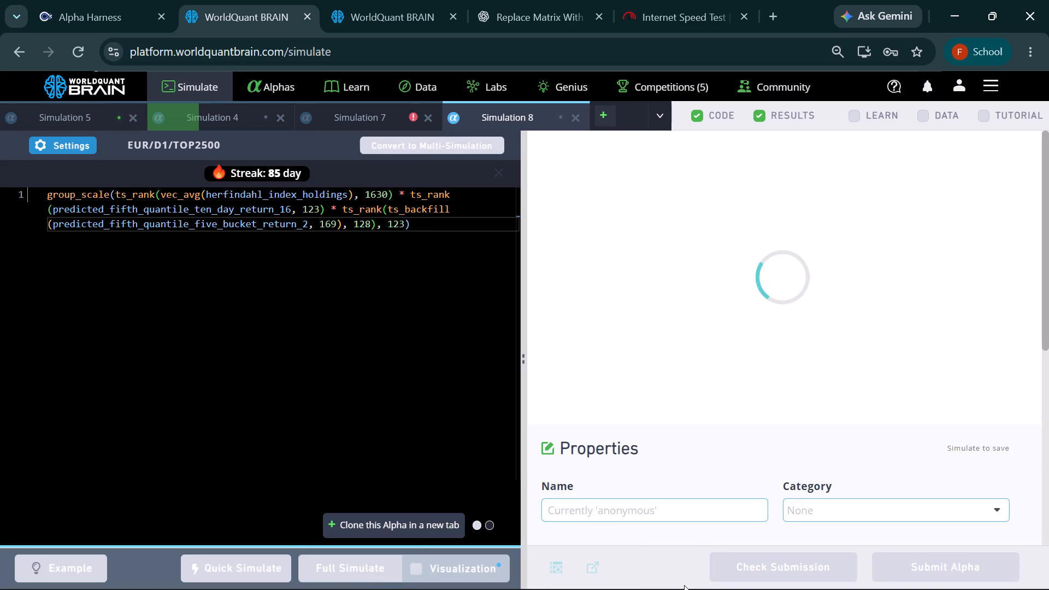
Switch to the other Chrome window with the YouTube video.
{"action": "left_click", "coordinate": [598, 568]}
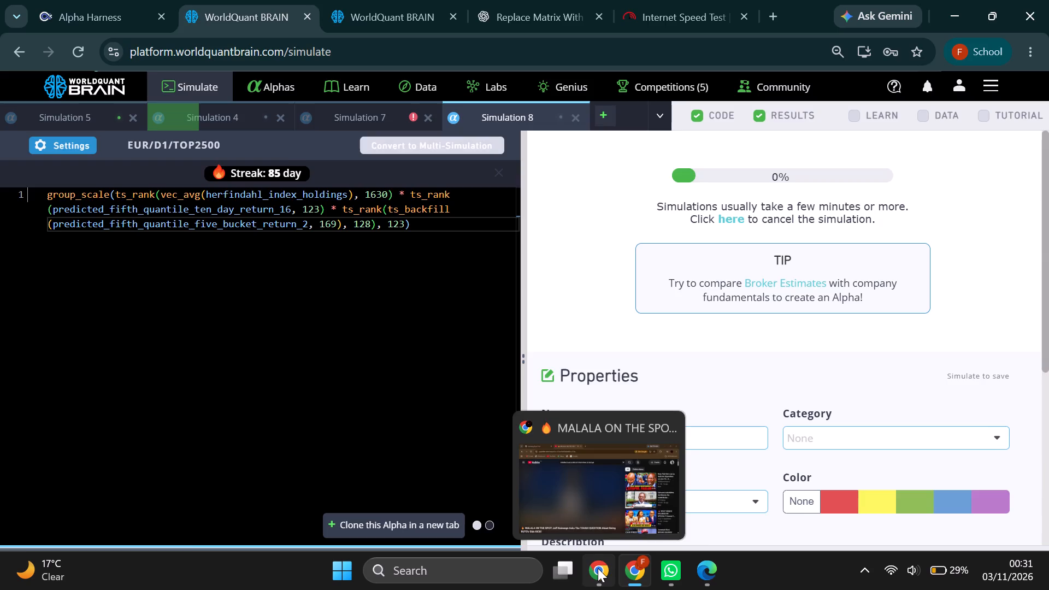
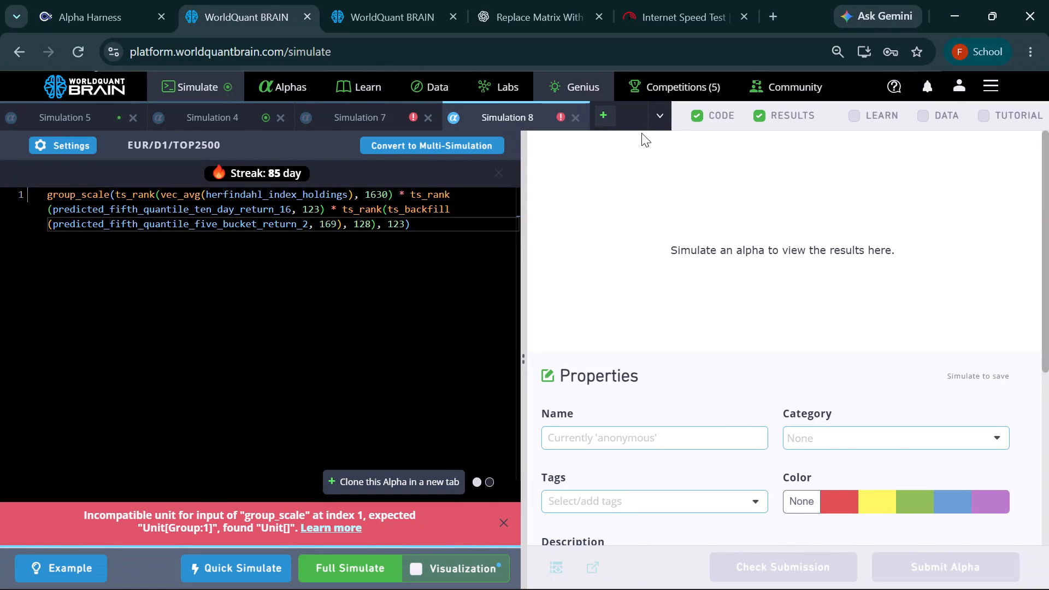
Close Simulation 8 and Simulation 7, the group_scale and group_zscore variants that use 123 as the grouping.
{"action": "left_click", "coordinate": [577, 115]}
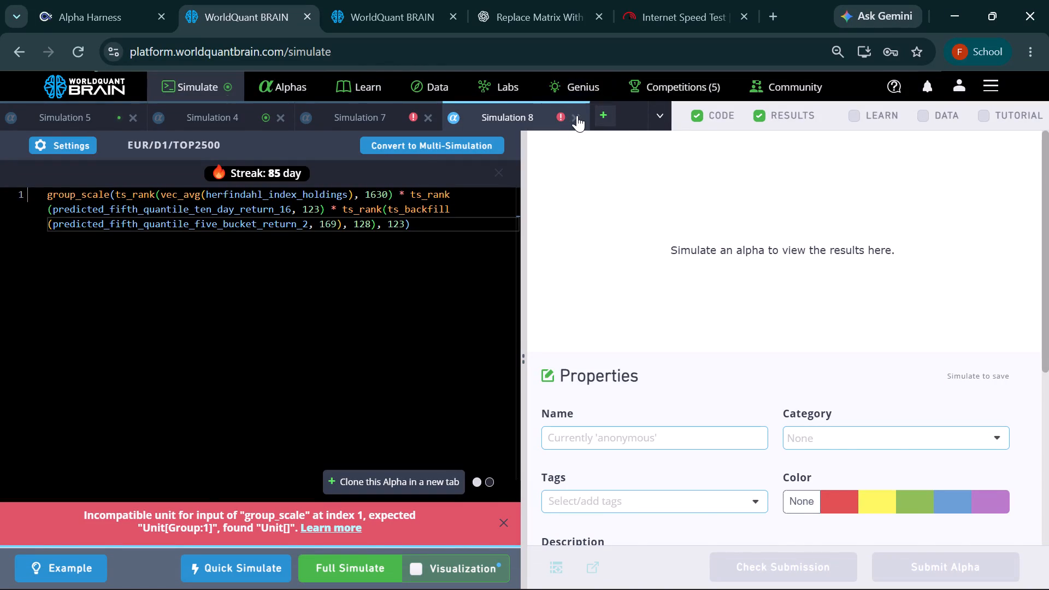
{"action": "left_click", "coordinate": [555, 404]}
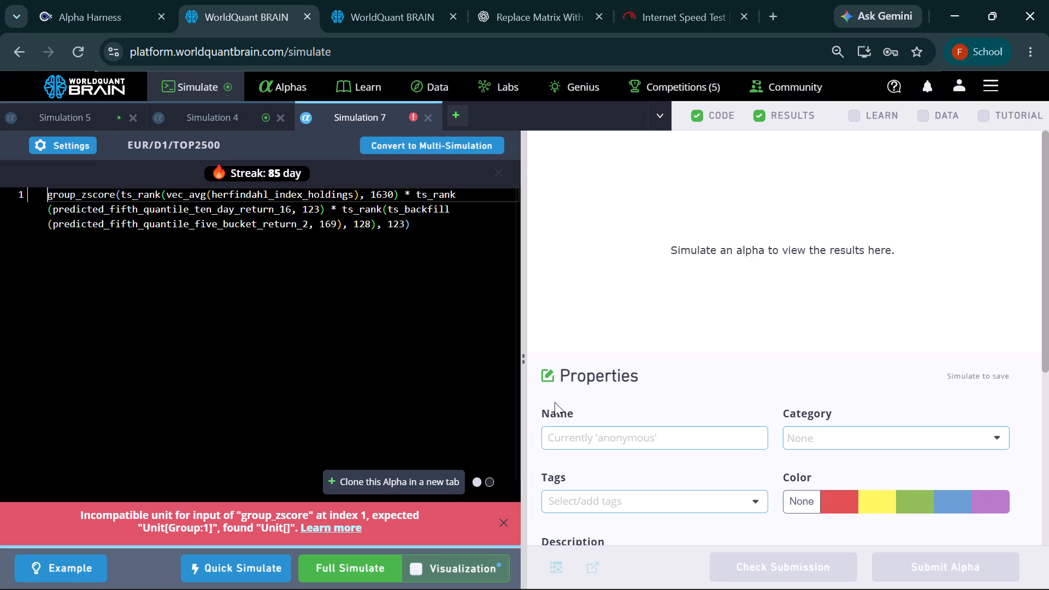
{"action": "left_click", "coordinate": [432, 118]}
{"action": "left_click", "coordinate": [584, 386]}
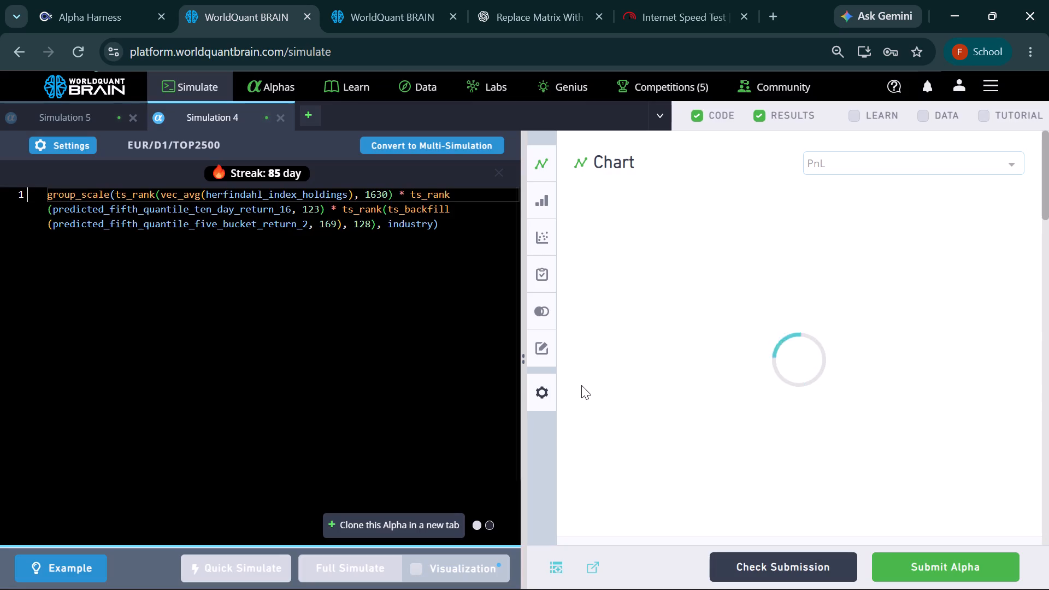
Review Simulation 4's IS summary and passed tests, and run its Prod Correlation check.
{"action": "scroll", "coordinate": [907, 323], "scroll_direction": "down", "scroll_amount": 10}
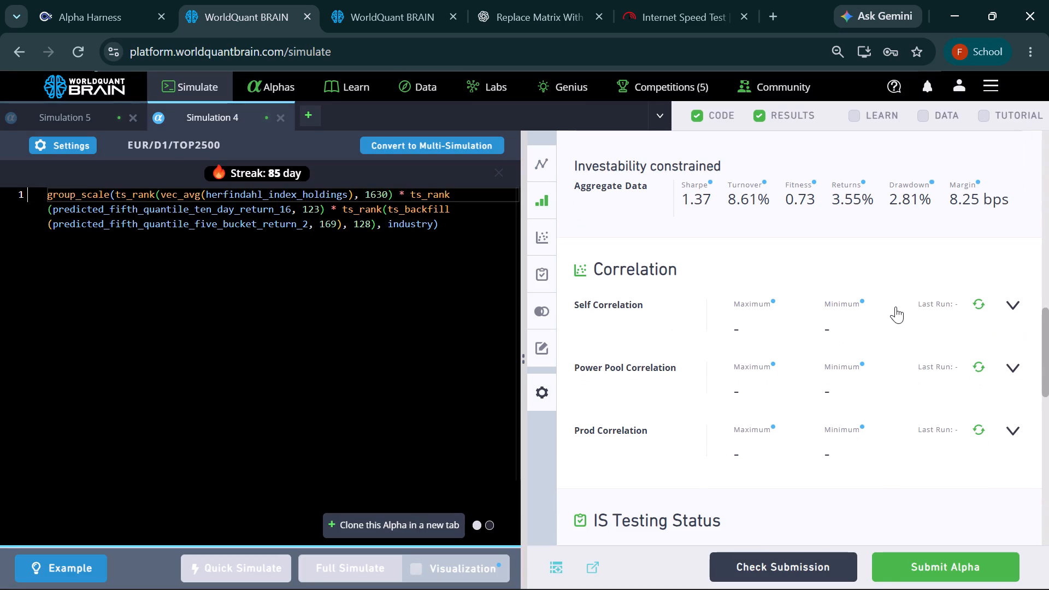
{"action": "scroll", "coordinate": [897, 306], "scroll_direction": "up", "scroll_amount": 6}
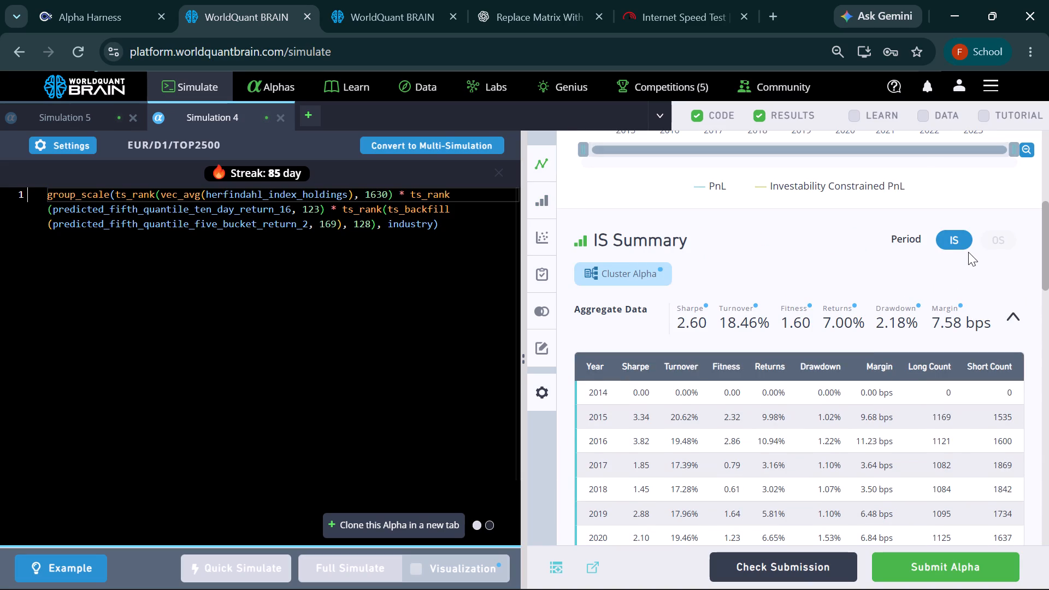
{"action": "scroll", "coordinate": [968, 252], "scroll_direction": "down", "scroll_amount": 11}
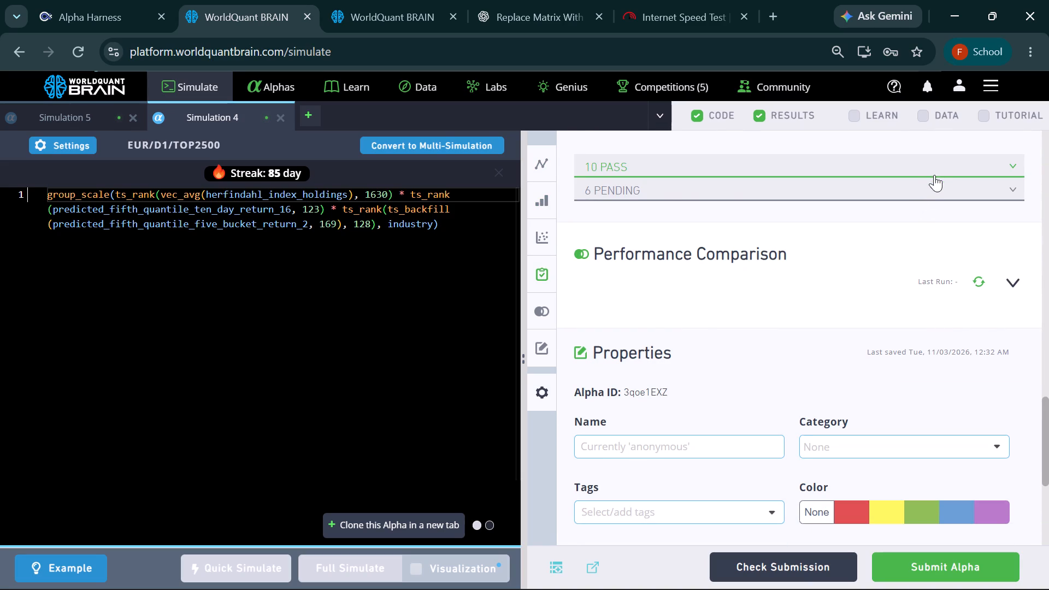
{"action": "left_click", "coordinate": [936, 168]}
{"action": "scroll", "coordinate": [938, 176], "scroll_direction": "up", "scroll_amount": 3}
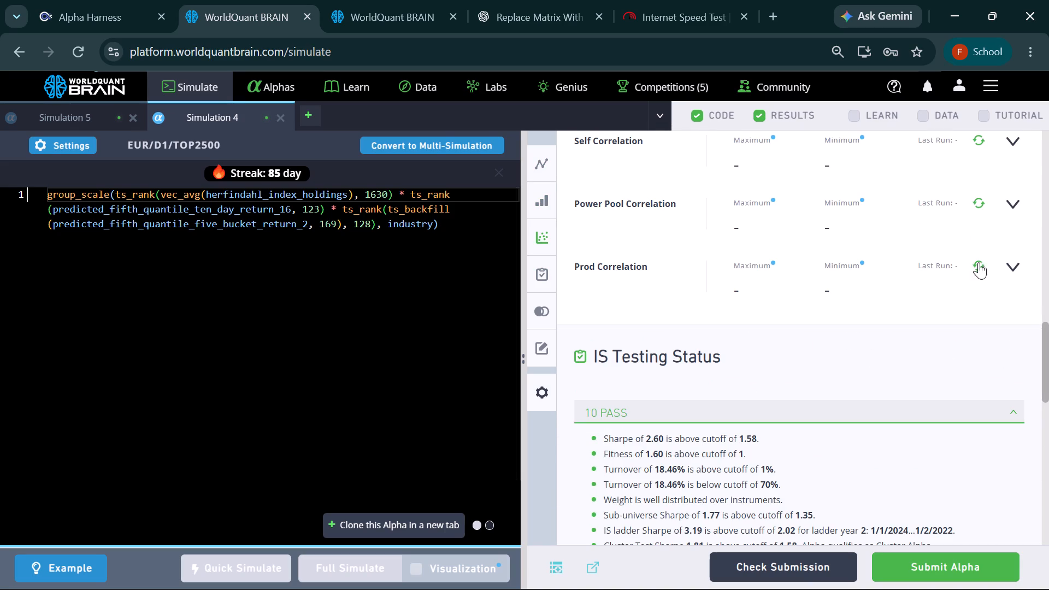
{"action": "left_click", "coordinate": [979, 267]}
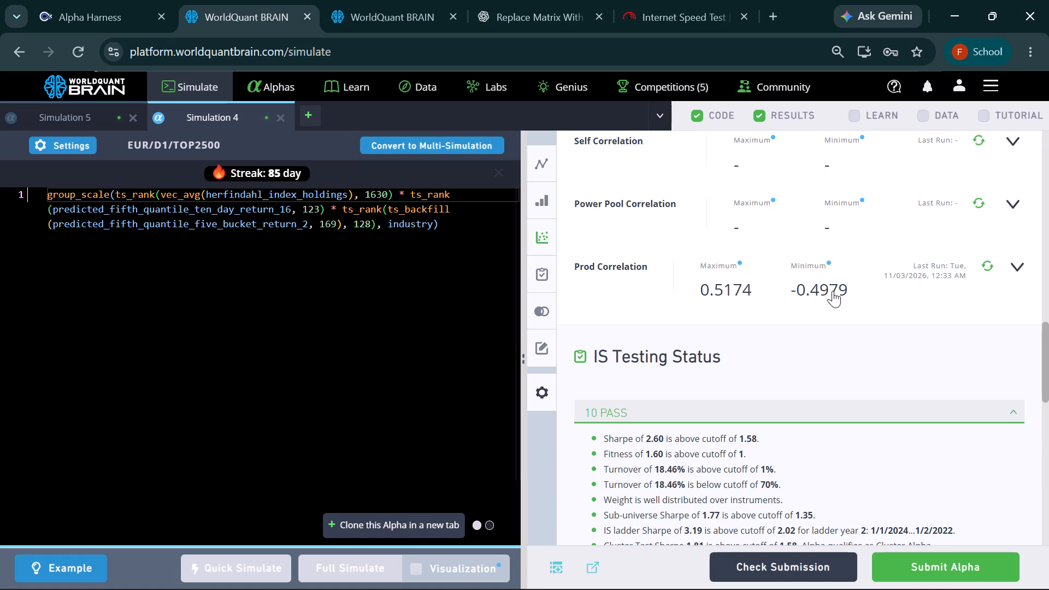
Compare the passed IS tests and Prod Correlation of Simulation 5 with those of Simulation 4.
{"action": "left_click", "coordinate": [100, 116]}
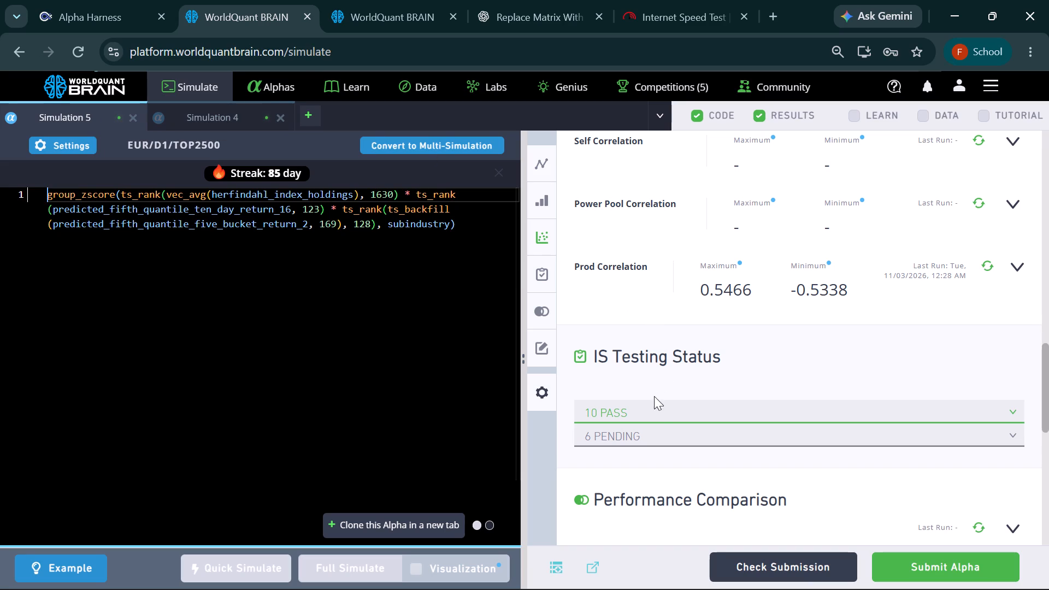
{"action": "left_click", "coordinate": [651, 417]}
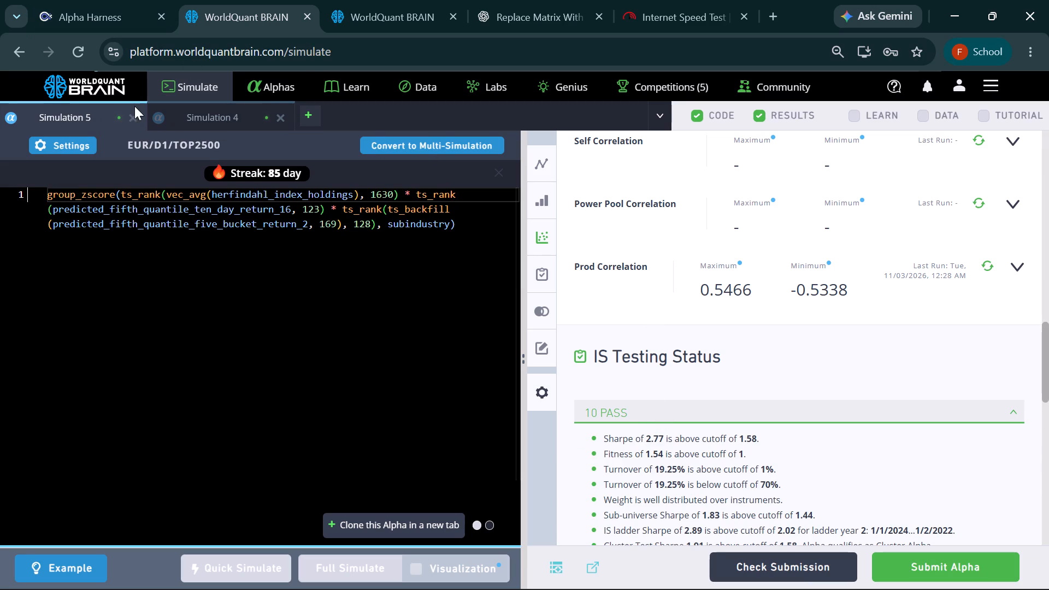
{"action": "left_click", "coordinate": [178, 108]}
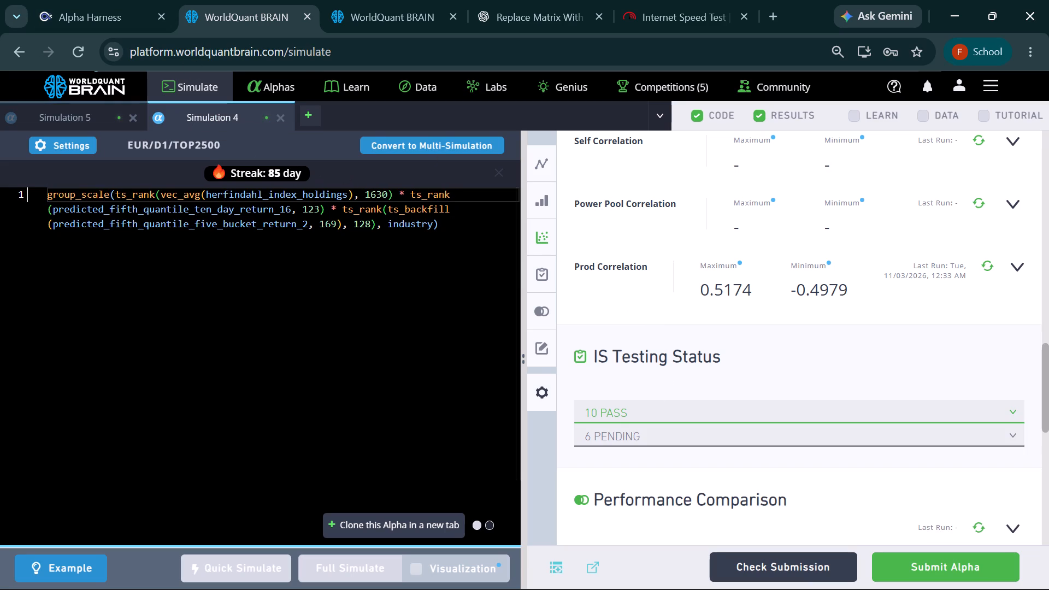
{"action": "left_click", "coordinate": [612, 413]}
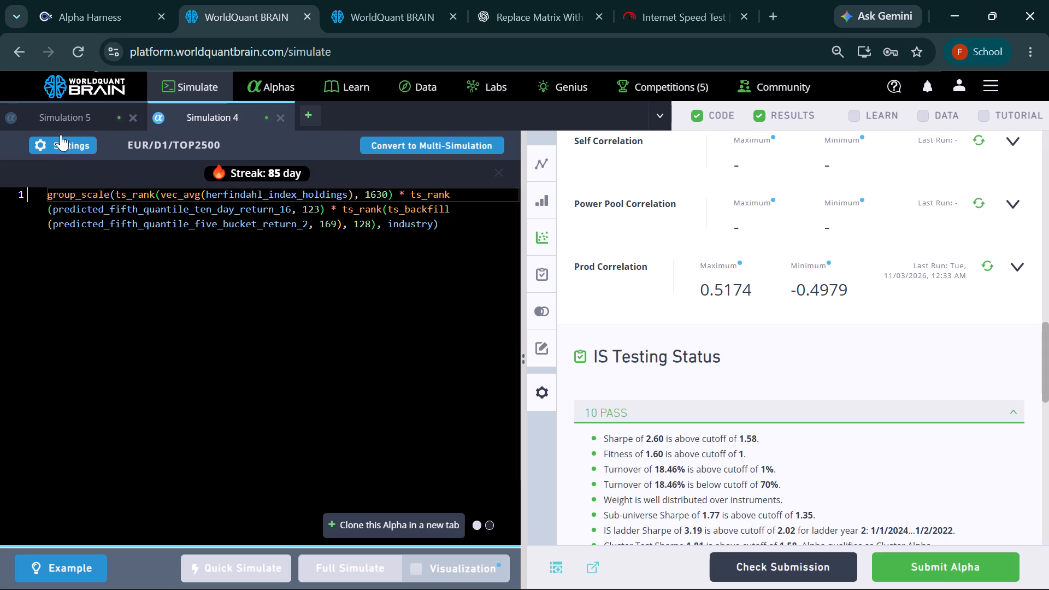
Review the simulation settings of Simulation 4.
{"action": "left_click", "coordinate": [64, 141]}
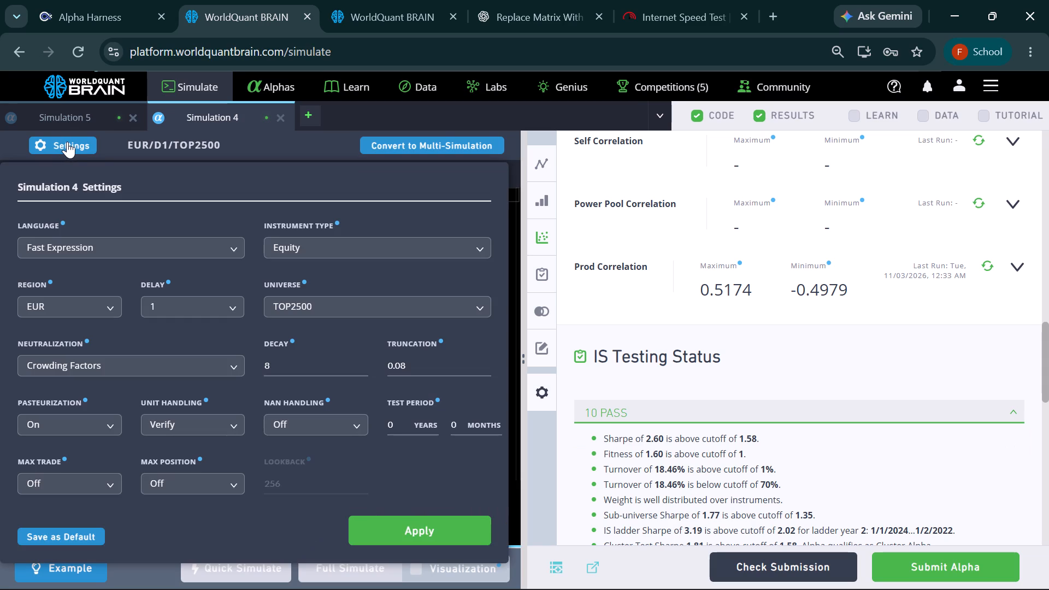
{"action": "left_click", "coordinate": [67, 141]}
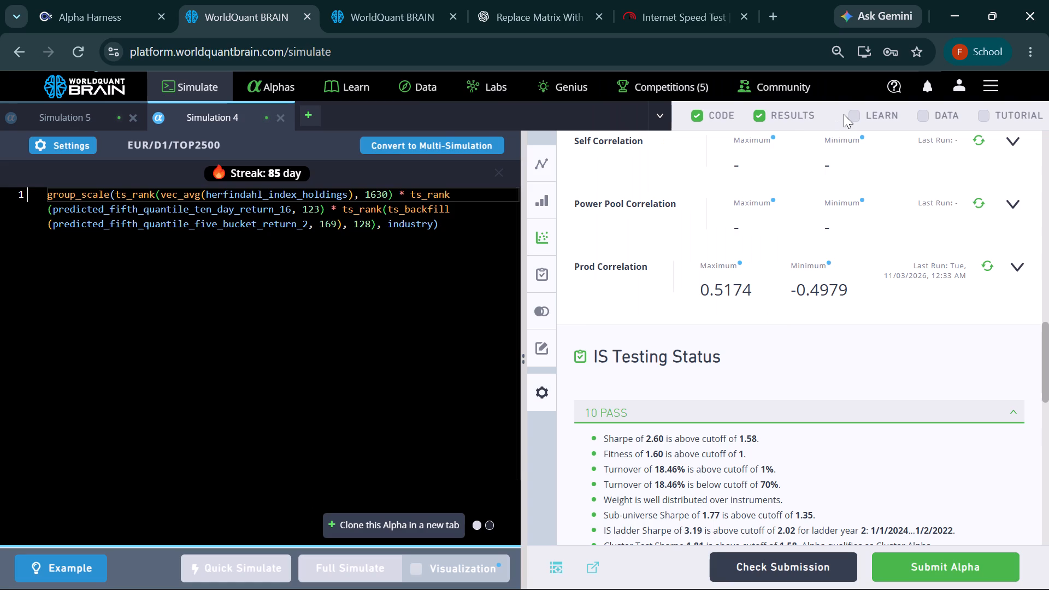
Clone the group_scale alpha of Simulation 4 into a new simulation.
{"action": "left_click", "coordinate": [347, 521]}
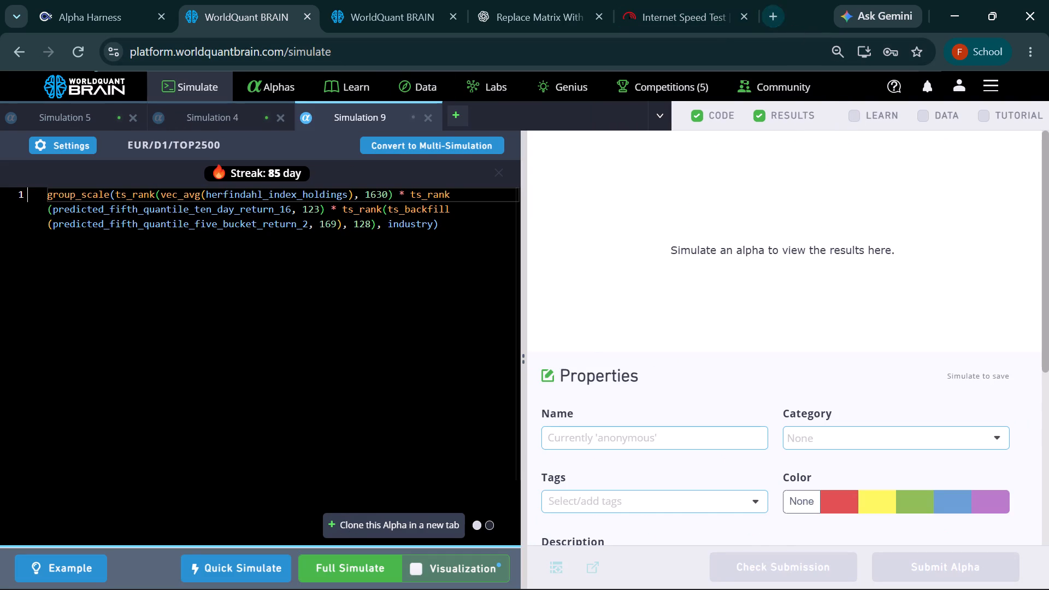
Show the learning material beside the code and open its operators reference.
{"action": "left_click", "coordinate": [854, 116]}
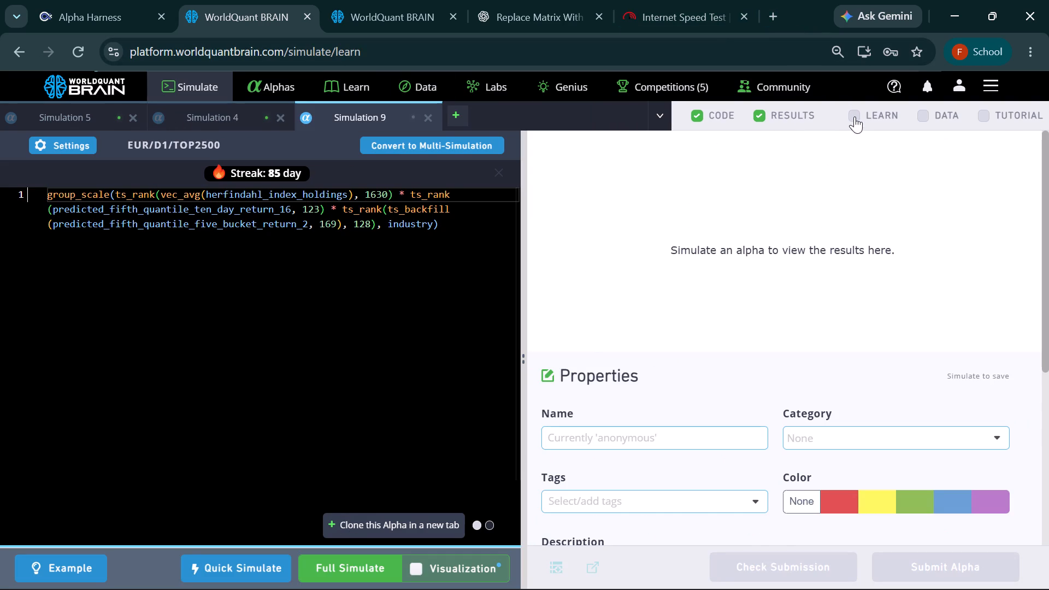
{"action": "scroll", "coordinate": [808, 162], "scroll_direction": "down", "scroll_amount": 3}
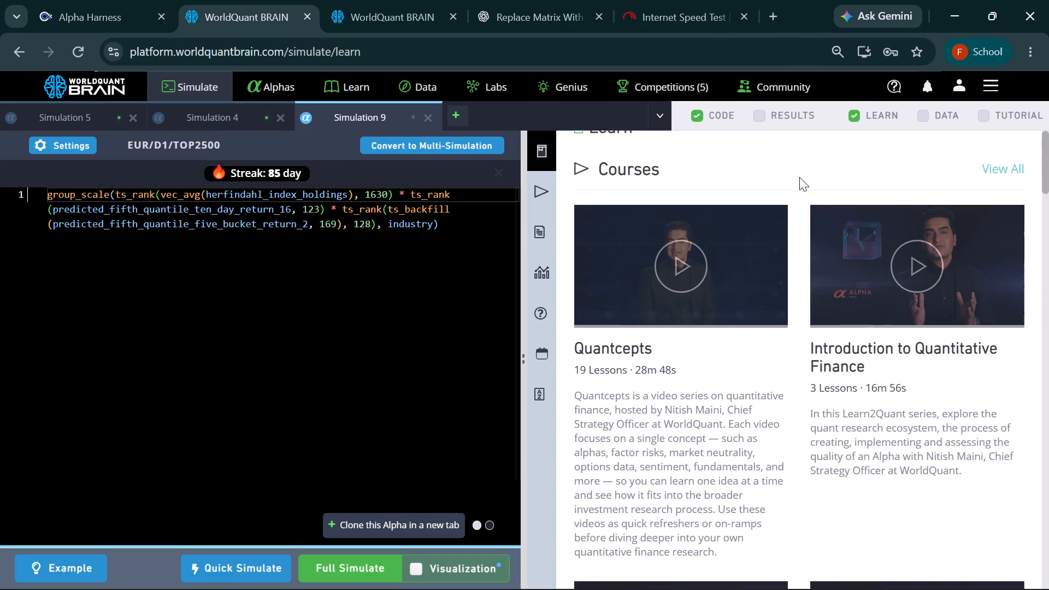
{"action": "scroll", "coordinate": [799, 177], "scroll_direction": "down", "scroll_amount": 20}
{"action": "scroll", "coordinate": [799, 177], "scroll_direction": "down", "scroll_amount": 20}
{"action": "scroll", "coordinate": [799, 177], "scroll_direction": "down", "scroll_amount": 11}
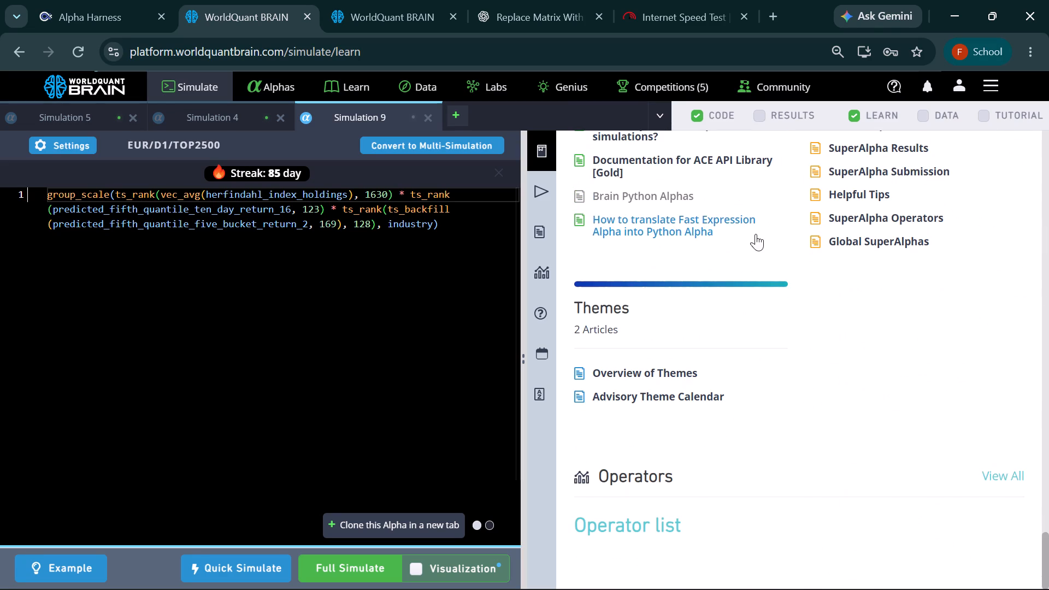
{"action": "scroll", "coordinate": [756, 234], "scroll_direction": "down", "scroll_amount": 4}
{"action": "scroll", "coordinate": [758, 248], "scroll_direction": "up", "scroll_amount": 7}
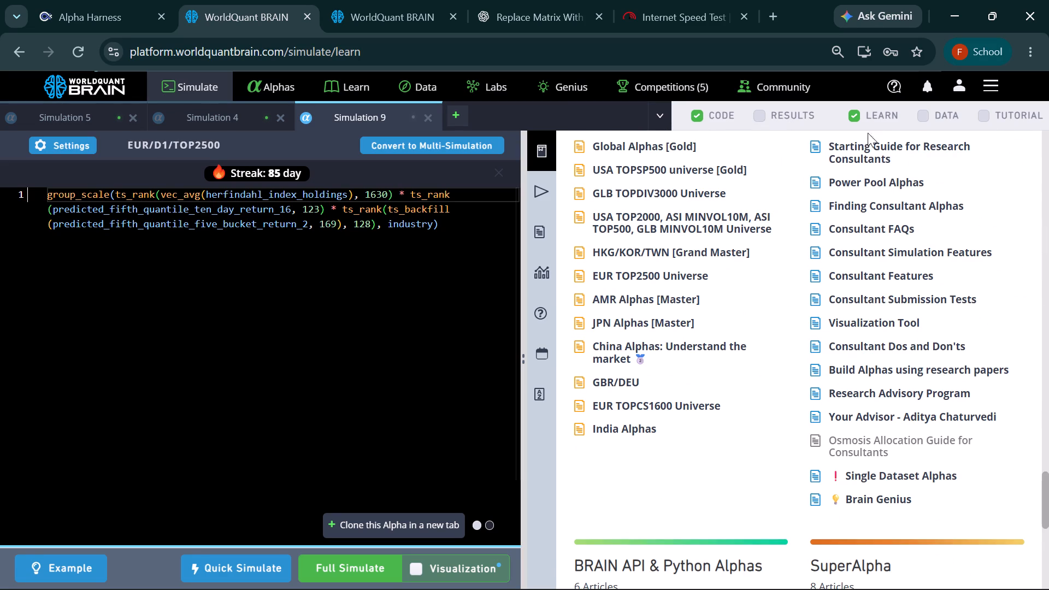
{"action": "scroll", "coordinate": [876, 129], "scroll_direction": "down", "scroll_amount": 6}
{"action": "scroll", "coordinate": [952, 589], "scroll_direction": "down", "scroll_amount": 4}
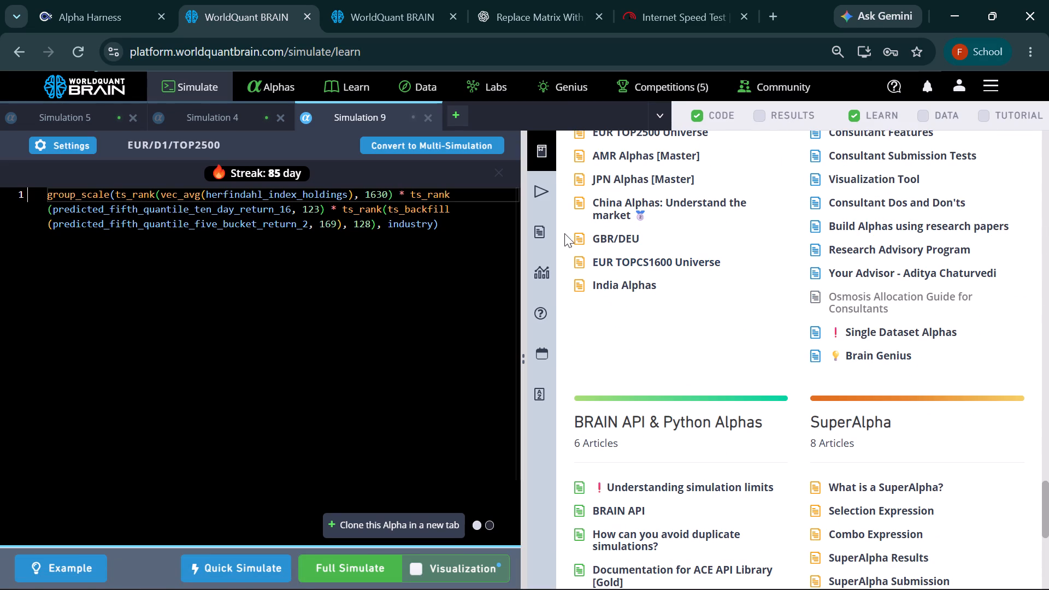
{"action": "left_click", "coordinate": [540, 232]}
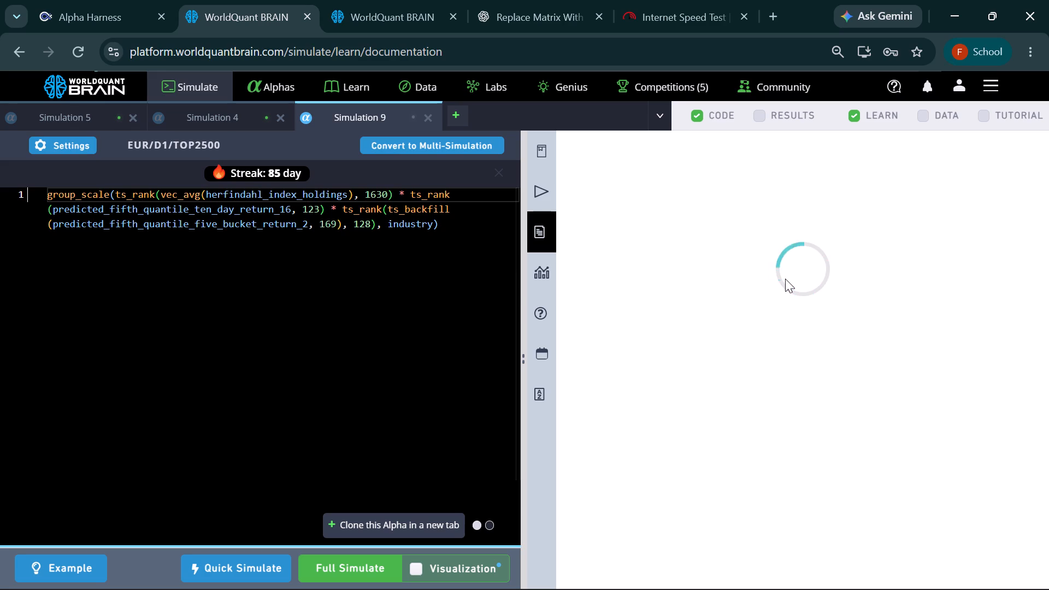
{"action": "scroll", "coordinate": [785, 279], "scroll_direction": "down", "scroll_amount": 6}
{"action": "scroll", "coordinate": [789, 276], "scroll_direction": "down", "scroll_amount": 19}
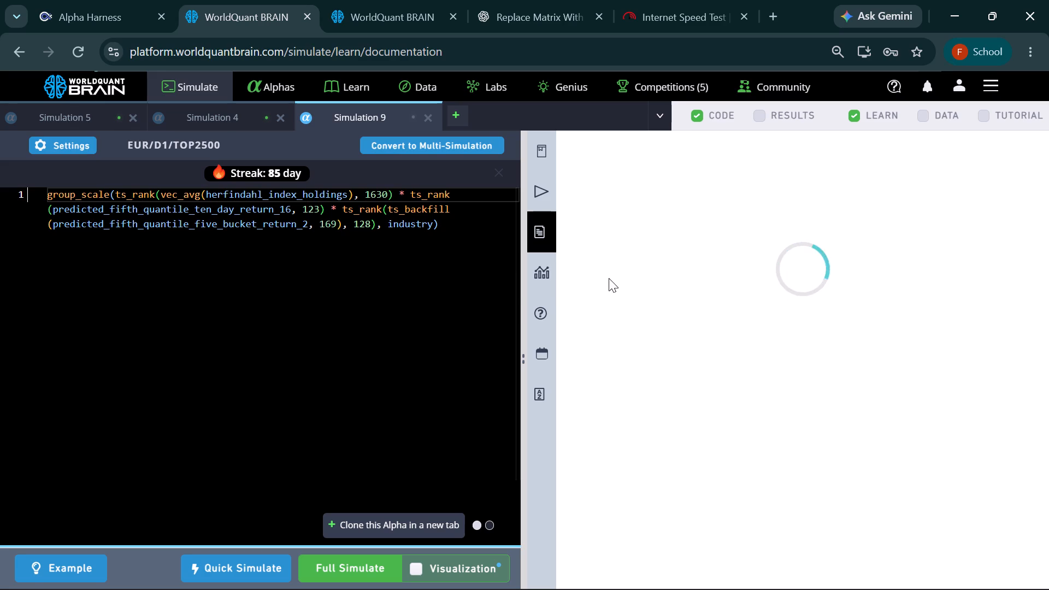
{"action": "left_click", "coordinate": [545, 278]}
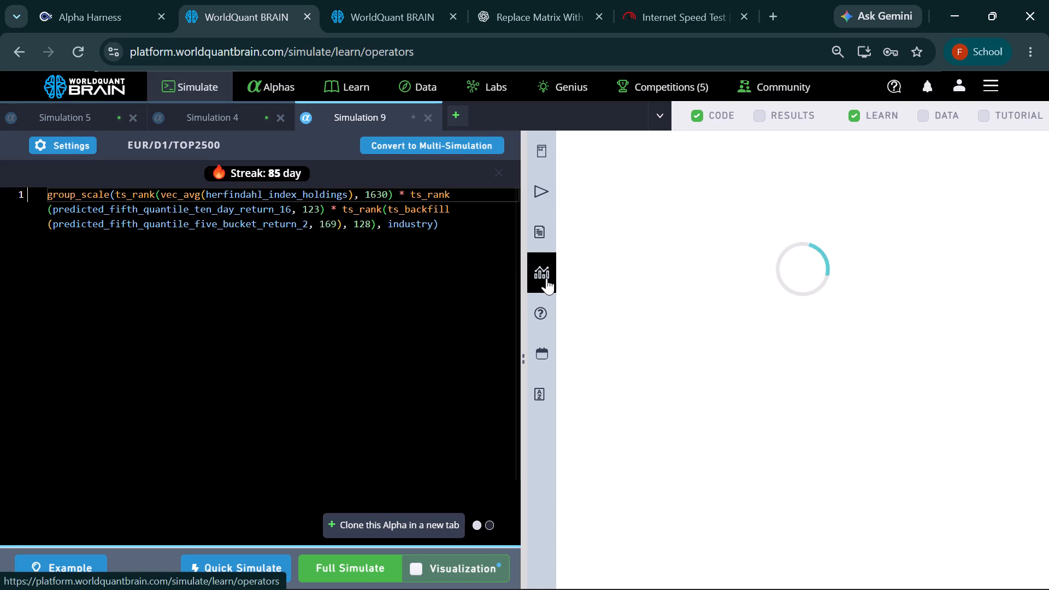
Switch to the fast.com page and rerun the internet speed test.
{"action": "left_click", "coordinate": [676, 0]}
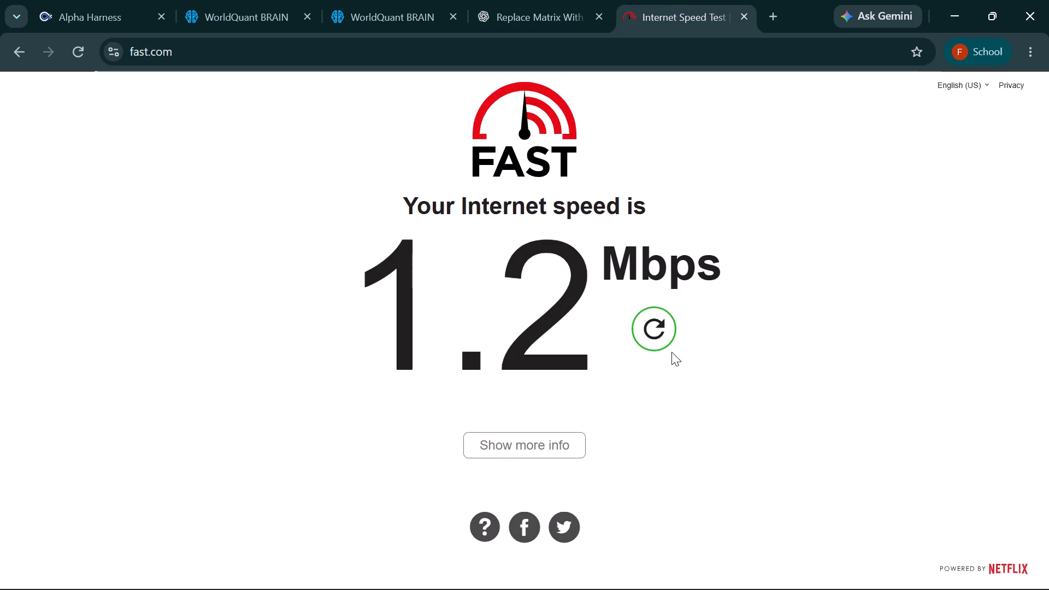
{"action": "left_click", "coordinate": [660, 326]}
Return to the WorldQuant BRAIN simulation and examine the Group operators in the operators reference for alternatives to group_scale.
{"action": "left_click", "coordinate": [265, 0]}
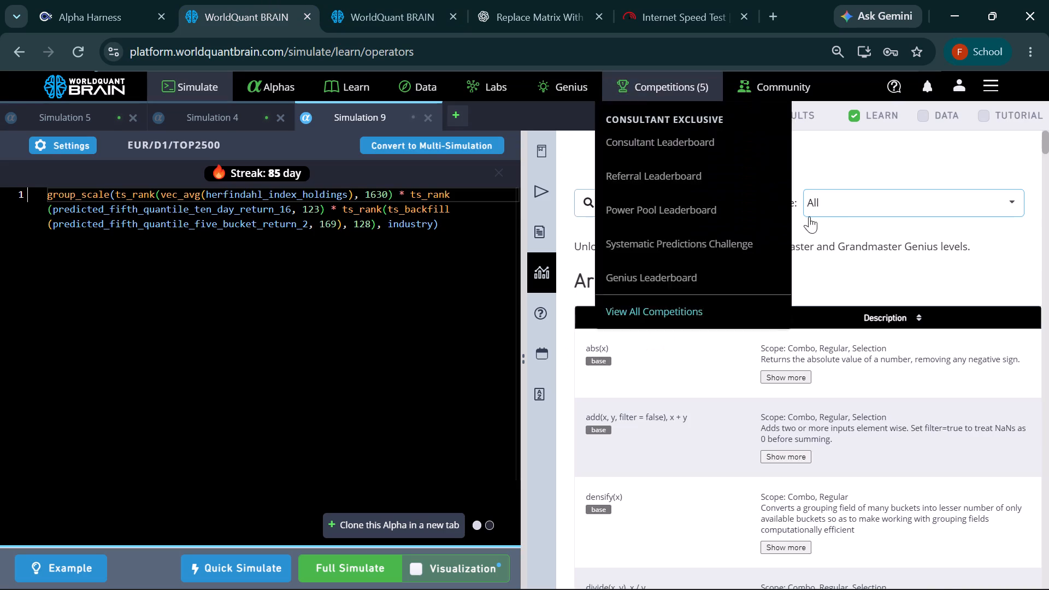
{"action": "scroll", "coordinate": [826, 242], "scroll_direction": "down", "scroll_amount": 5}
{"action": "scroll", "coordinate": [812, 281], "scroll_direction": "down", "scroll_amount": 20}
{"action": "scroll", "coordinate": [772, 371], "scroll_direction": "down", "scroll_amount": 4}
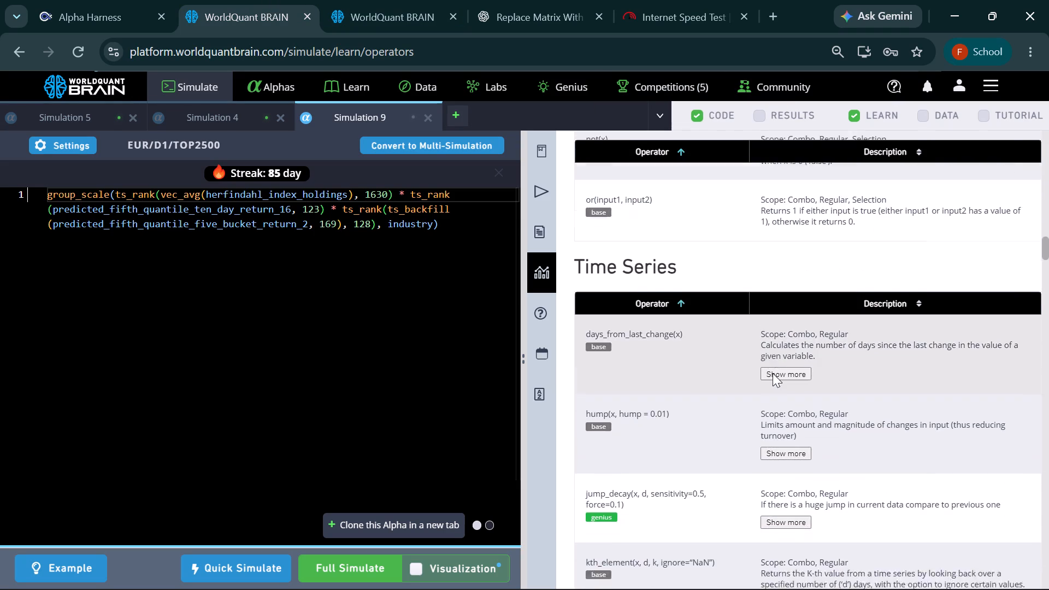
{"action": "scroll", "coordinate": [773, 373], "scroll_direction": "down", "scroll_amount": 15}
{"action": "scroll", "coordinate": [795, 380], "scroll_direction": "down", "scroll_amount": 9}
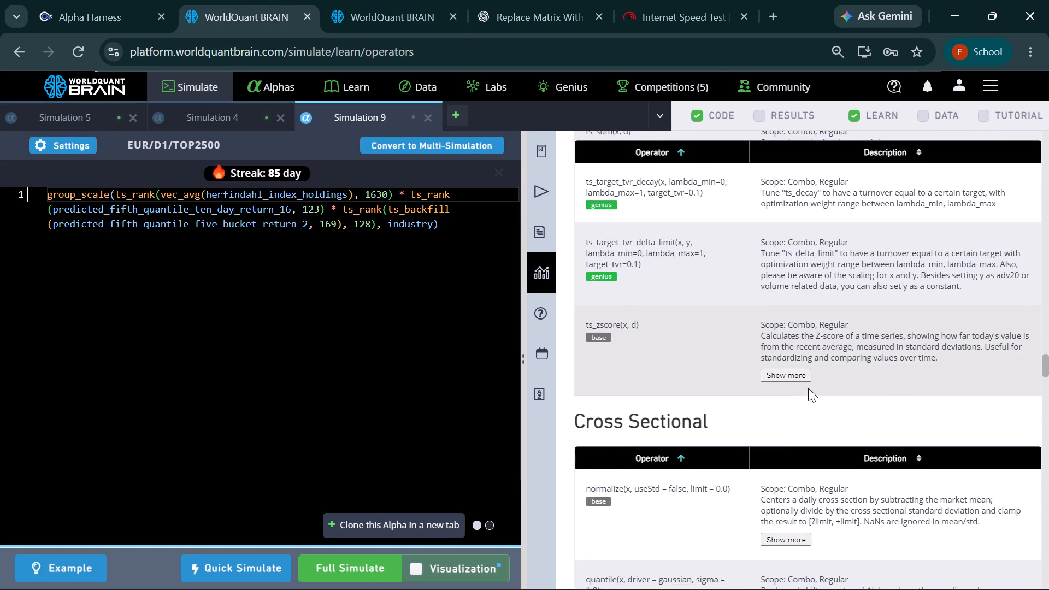
{"action": "scroll", "coordinate": [808, 388], "scroll_direction": "down", "scroll_amount": 16}
{"action": "scroll", "coordinate": [816, 386], "scroll_direction": "down", "scroll_amount": 7}
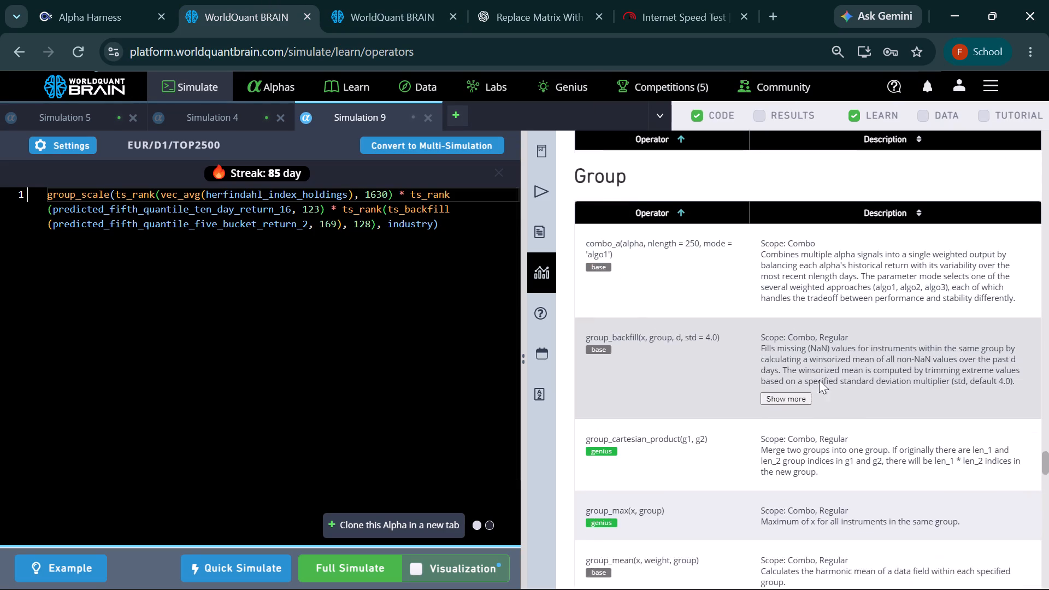
{"action": "scroll", "coordinate": [819, 380], "scroll_direction": "down", "scroll_amount": 7}
{"action": "scroll", "coordinate": [816, 387], "scroll_direction": "up", "scroll_amount": 3}
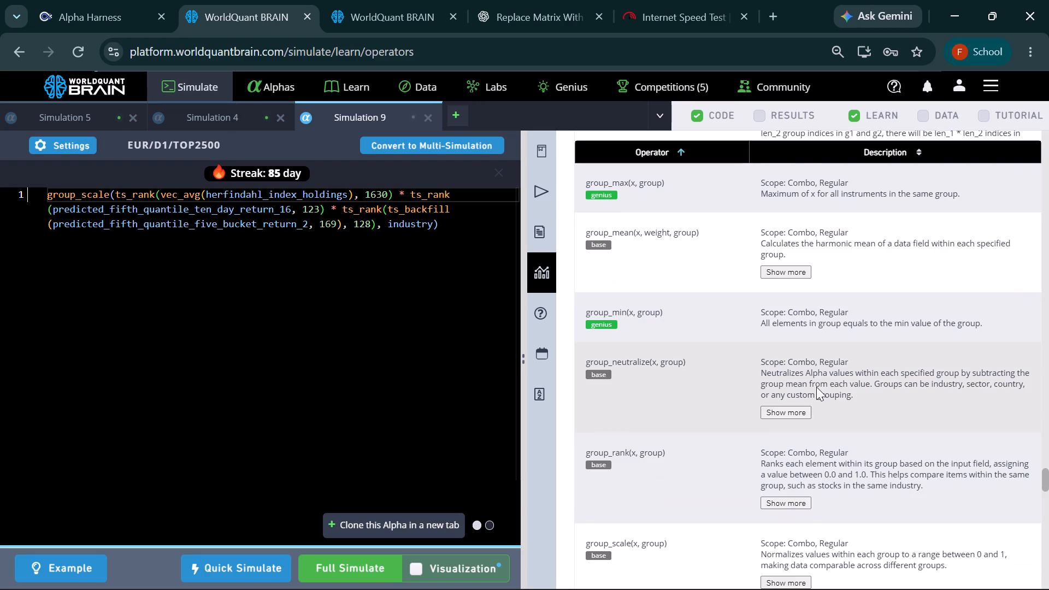
{"action": "scroll", "coordinate": [816, 387], "scroll_direction": "up", "scroll_amount": 1}
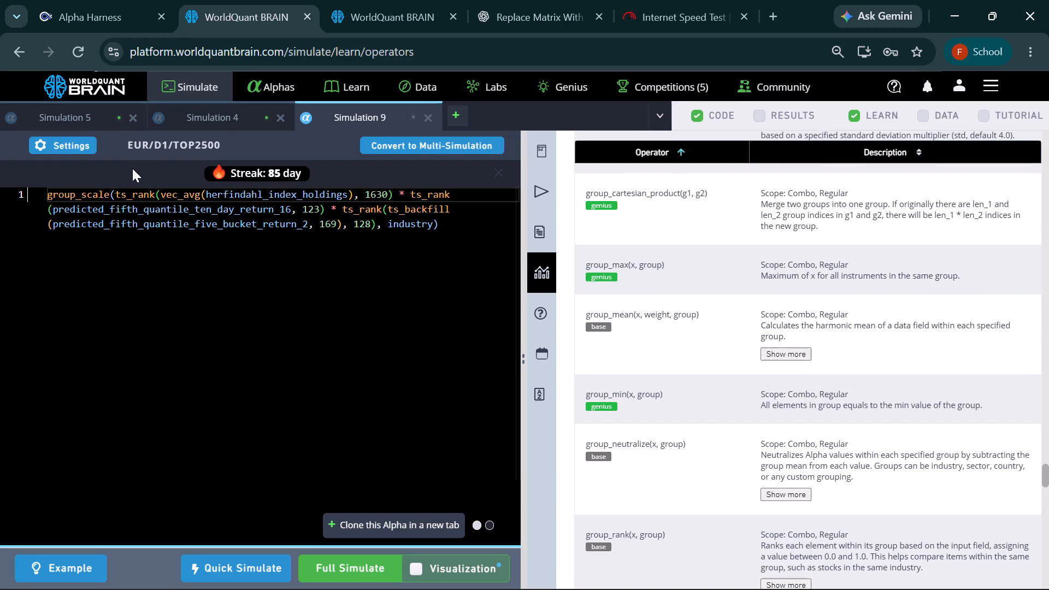
Replace the group_scale operator in the cloned Simulation 9 expression with group_min.
{"action": "left_click", "coordinate": [108, 191]}
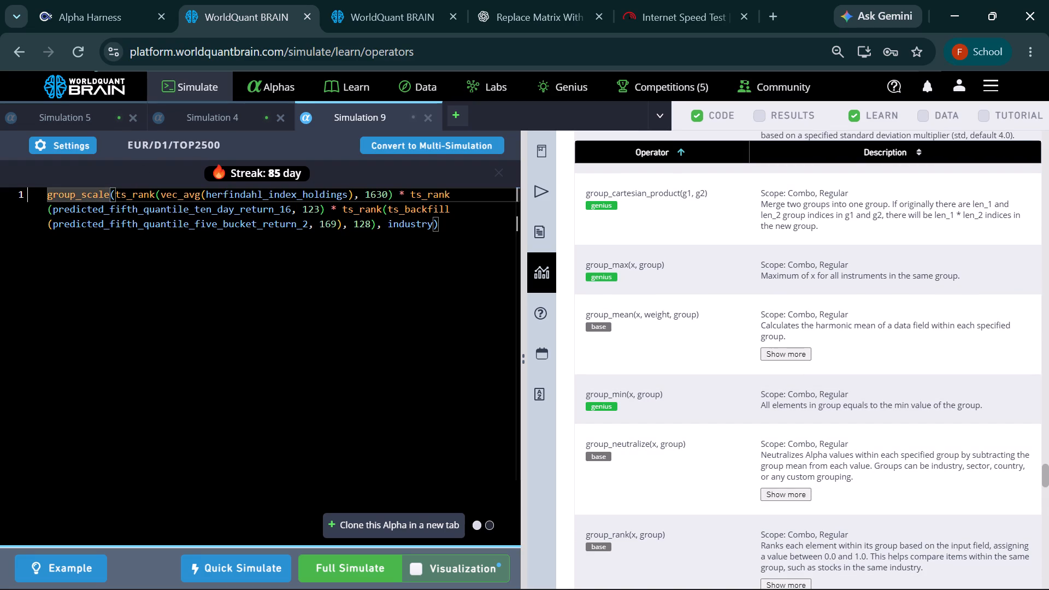
{"action": "key", "text": "BackSpace"}
{"action": "key", "text": "BackSpace"}
{"action": "key", "text": "BackSpace"}
{"action": "key", "text": "BackSpace"}
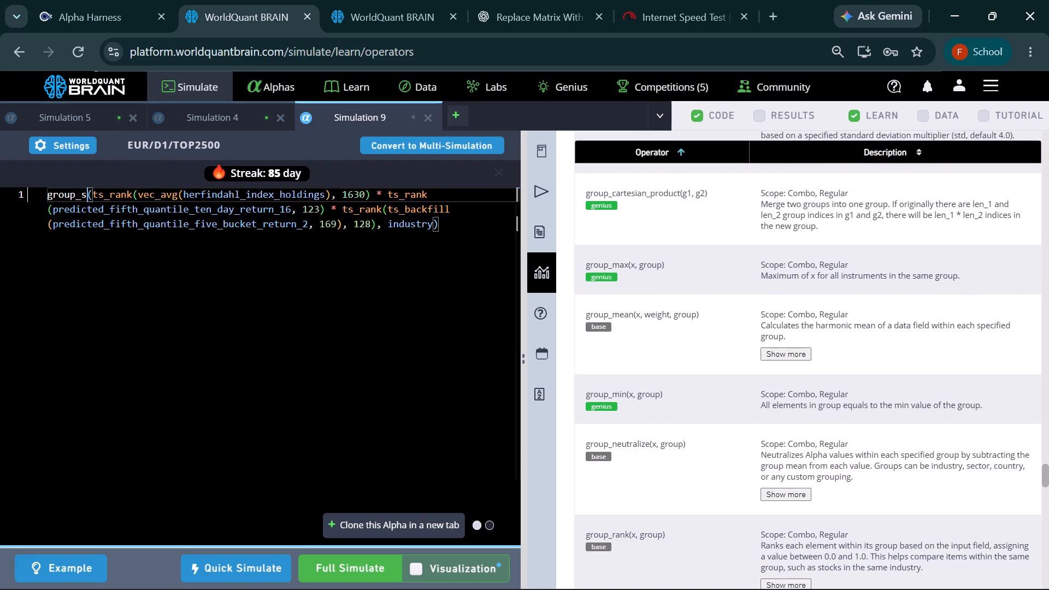
{"action": "key", "text": "BackSpace"}
{"action": "type", "text": "min"}
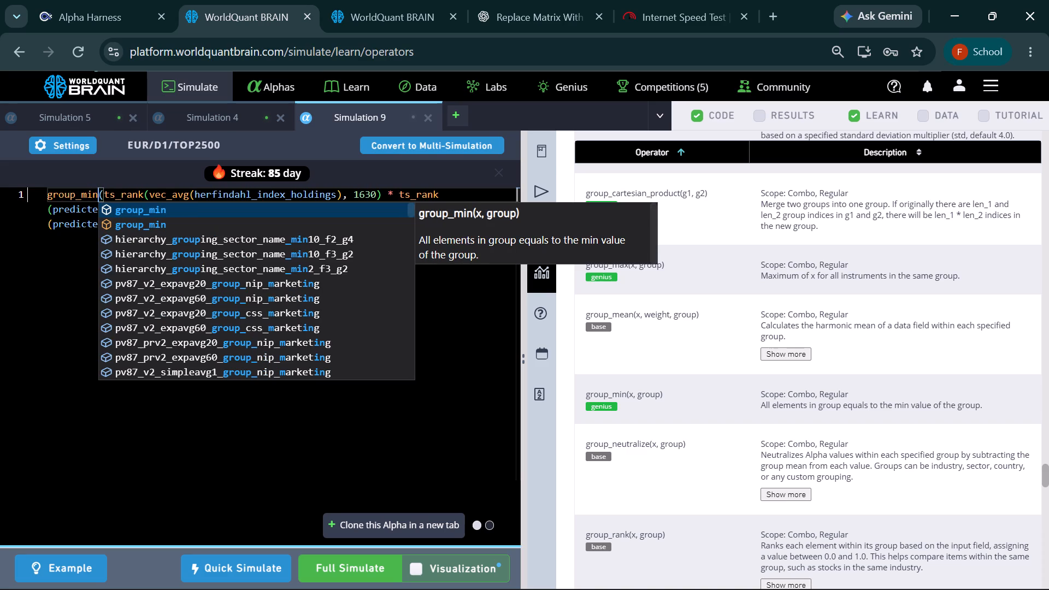
Run a full simulation of the group_min expression in Simulation 9.
{"action": "left_click", "coordinate": [342, 567]}
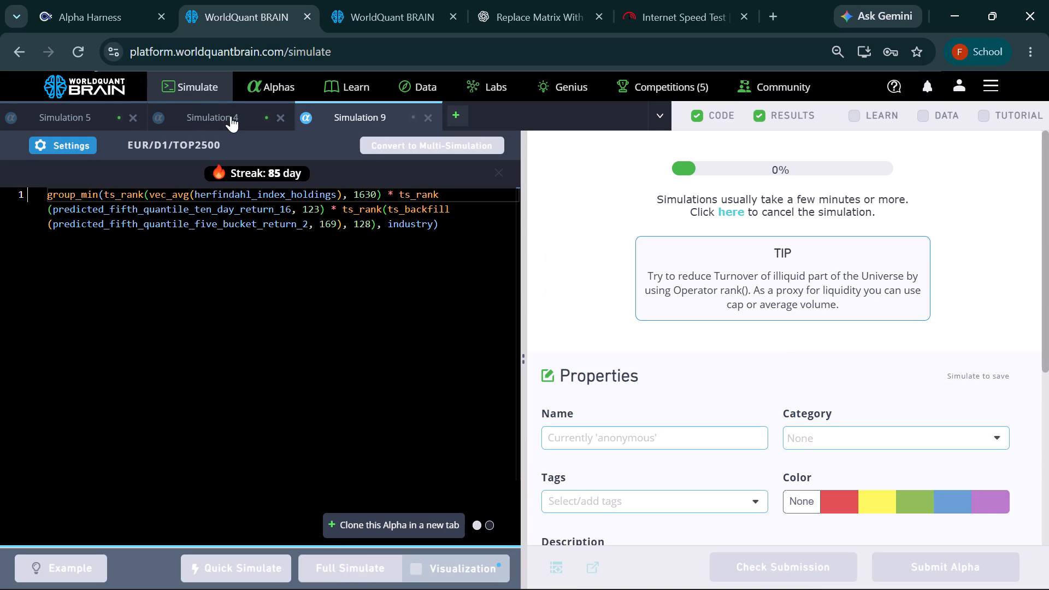
Clone the Simulation 5 alpha into a new simulation.
{"action": "left_click", "coordinate": [88, 113]}
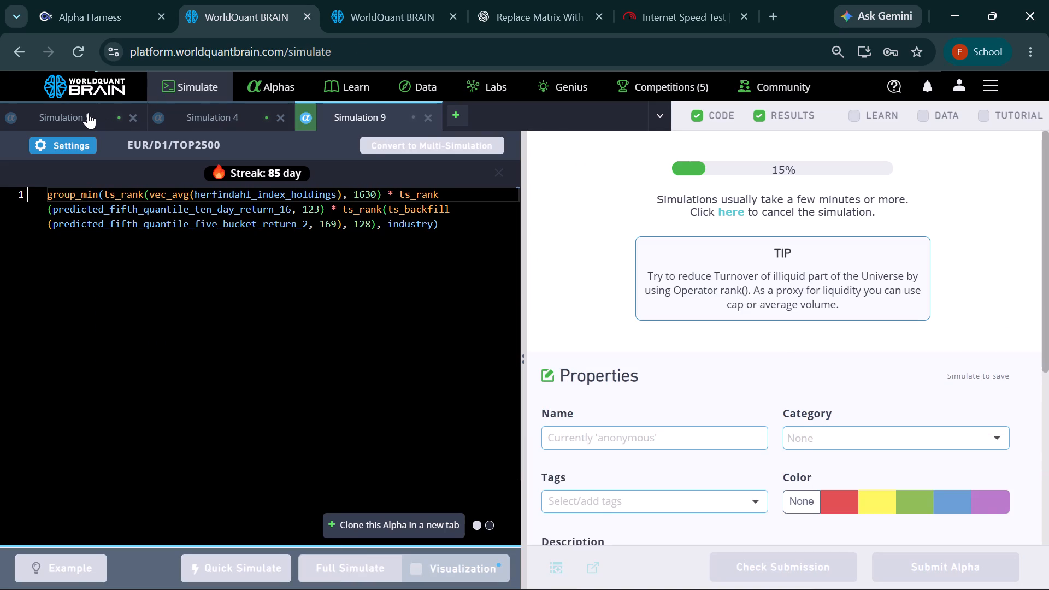
{"action": "left_click", "coordinate": [372, 521]}
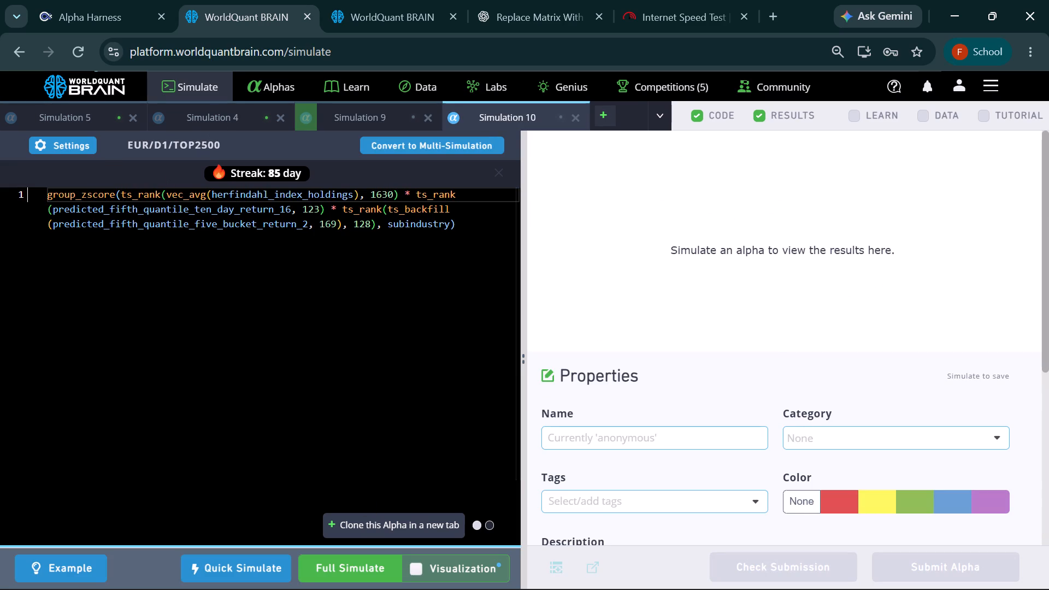
Replace group_zscore with group_min in the cloned subindustry expression and run its full simulation.
{"action": "left_click", "coordinate": [111, 189]}
{"action": "key", "text": "Right"}
{"action": "key", "text": "BackSpace"}
{"action": "key", "text": "BackSpace"}
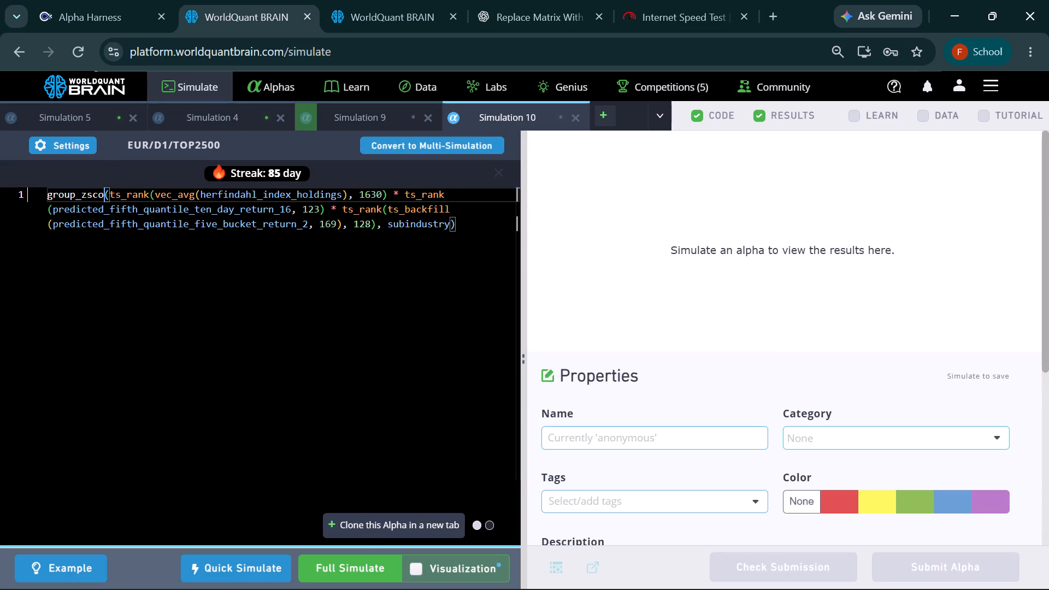
{"action": "key", "text": "BackSpace"}
{"action": "key", "text": "BackSpace"}
{"action": "key", "text": "BackSpace"}
{"action": "key", "text": "BackSpace"}
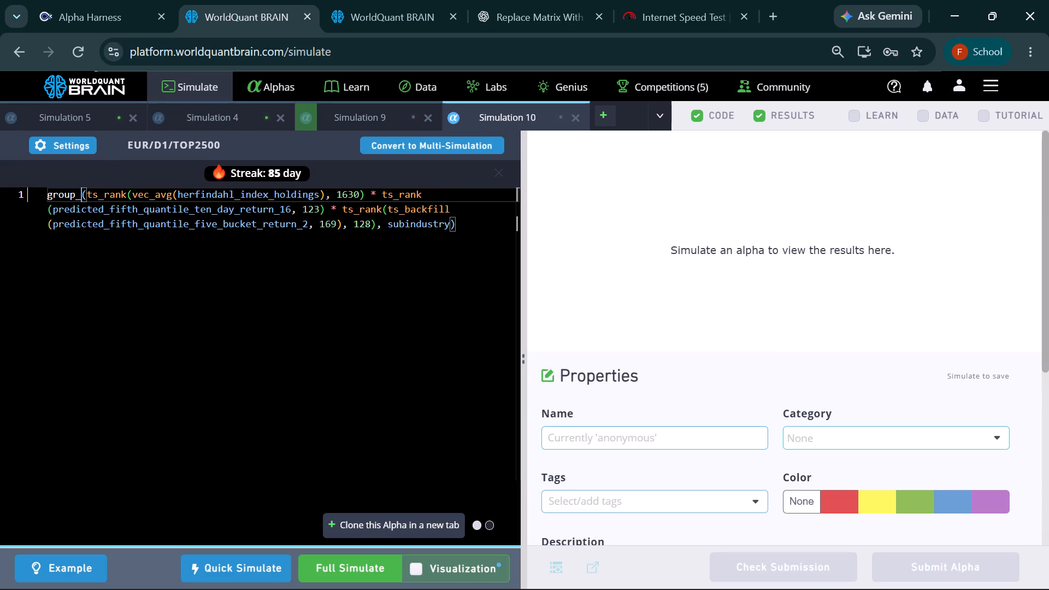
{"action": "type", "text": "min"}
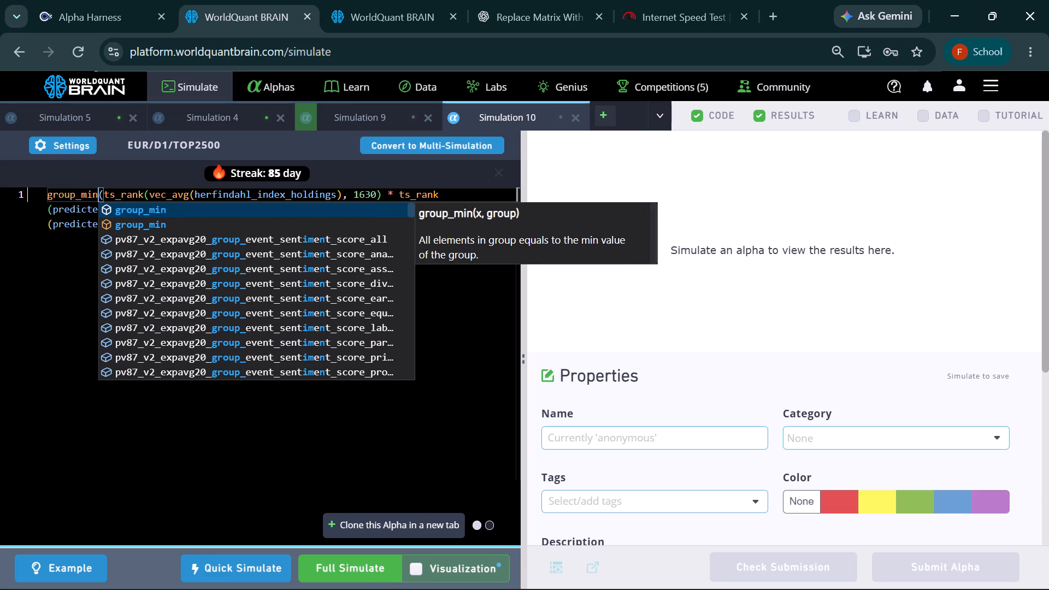
{"action": "left_click", "coordinate": [382, 567]}
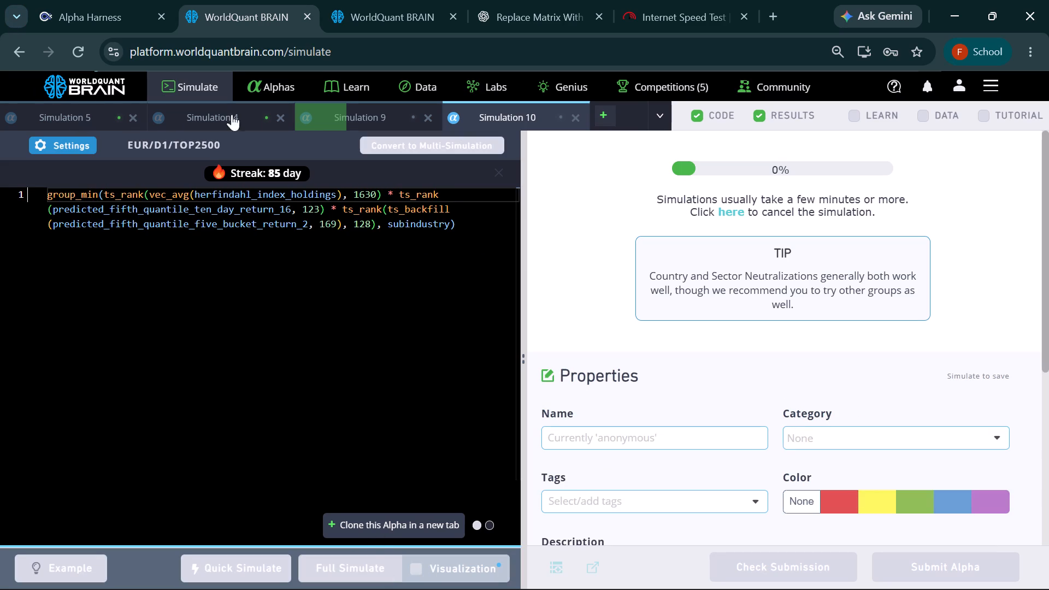
Copy the entire group_zscore expression from Simulation 5.
{"action": "left_click", "coordinate": [80, 107]}
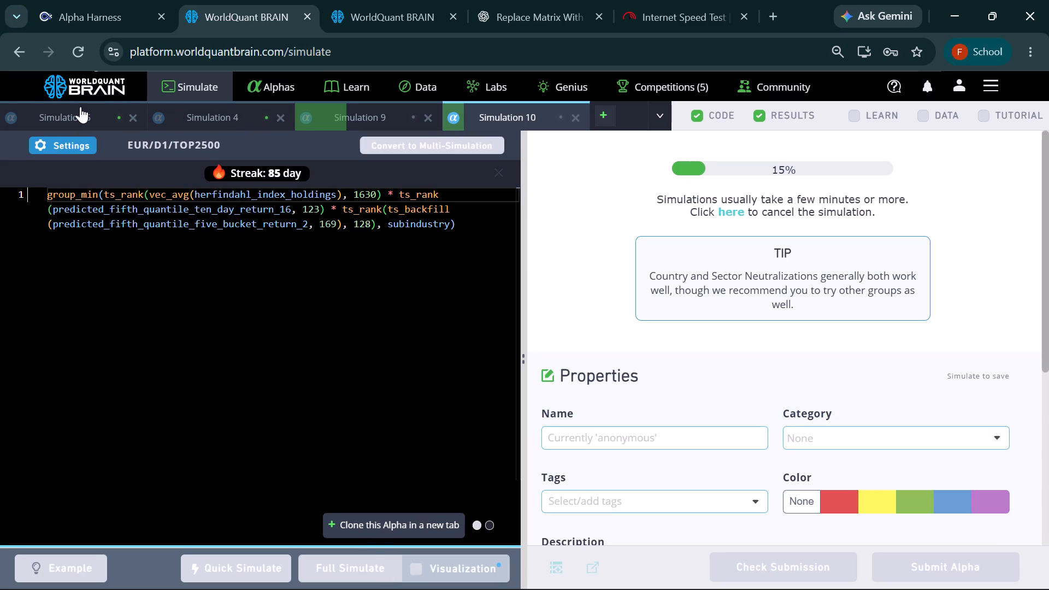
{"action": "left_click", "coordinate": [208, 274]}
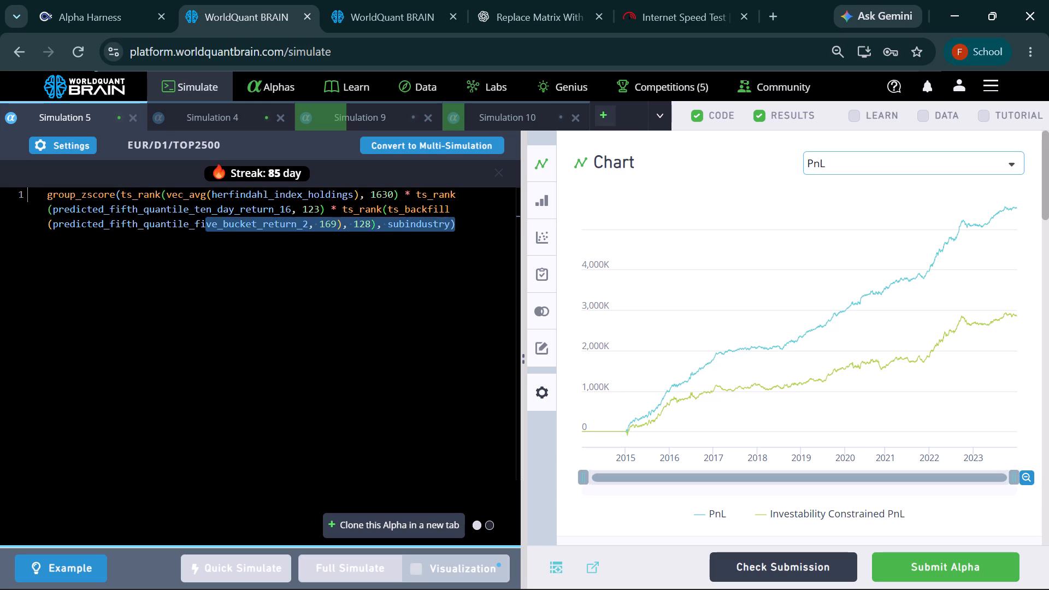
{"action": "key", "text": "ctrl+a"}
{"action": "key", "text": "ctrl+c"}
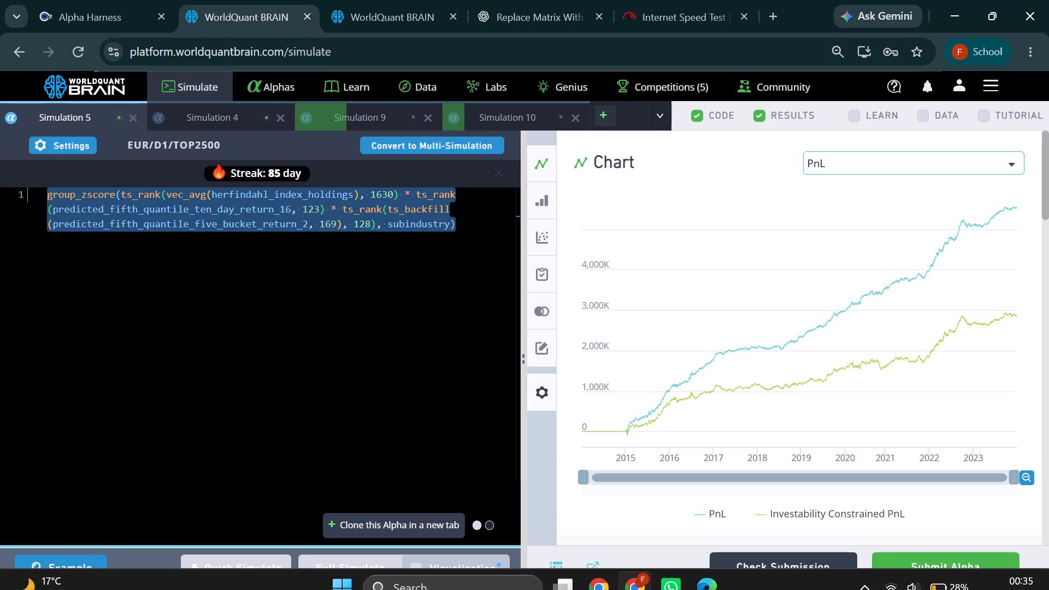
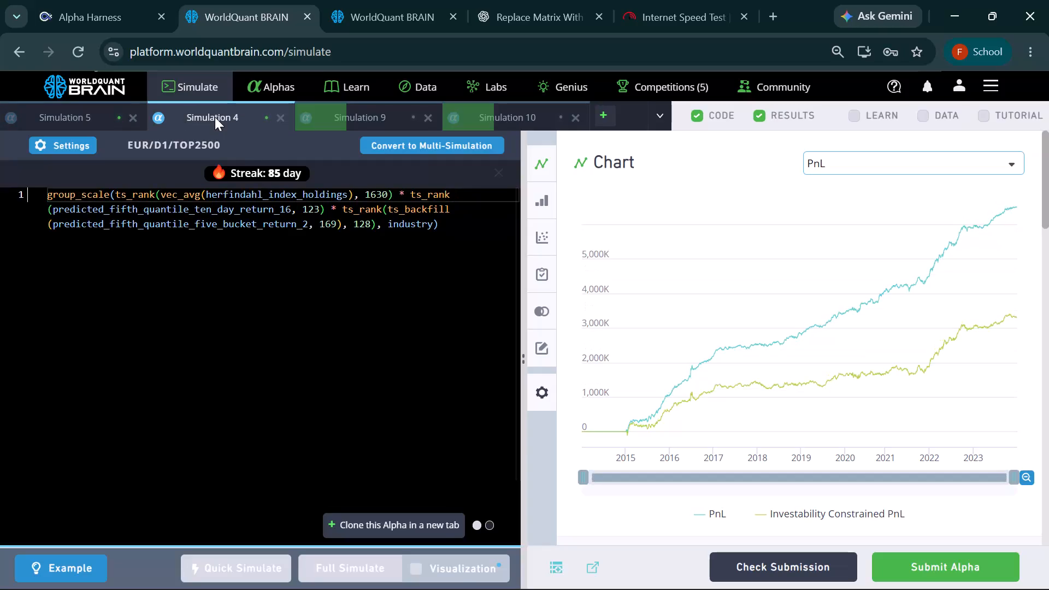
Copy the entire group_scale alpha expression from Simulation 4.
{"action": "left_click", "coordinate": [225, 287]}
{"action": "key", "text": "ctrl+a"}
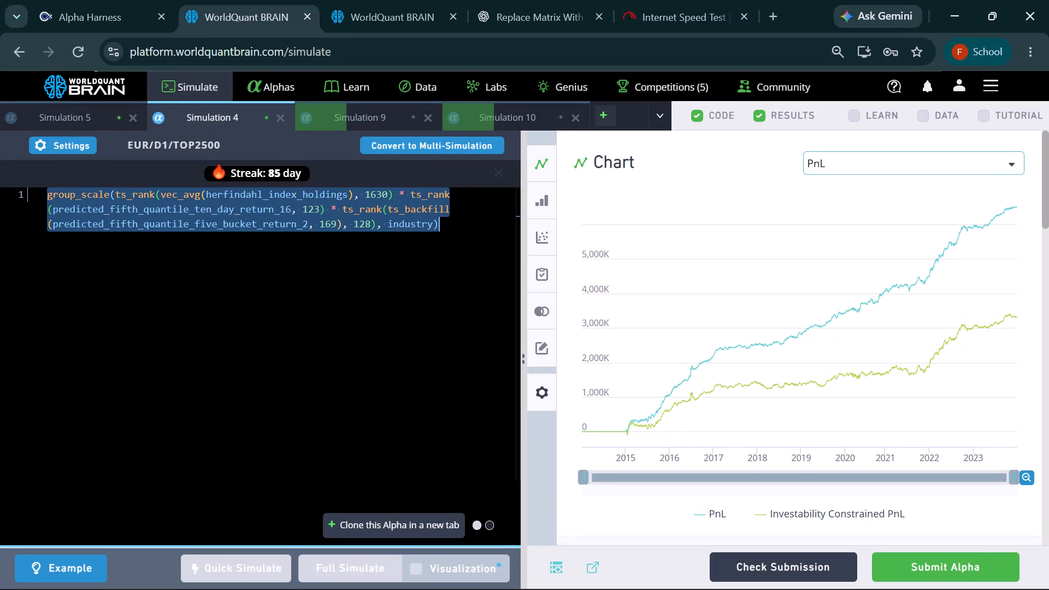
{"action": "key", "text": "ctrl+c"}
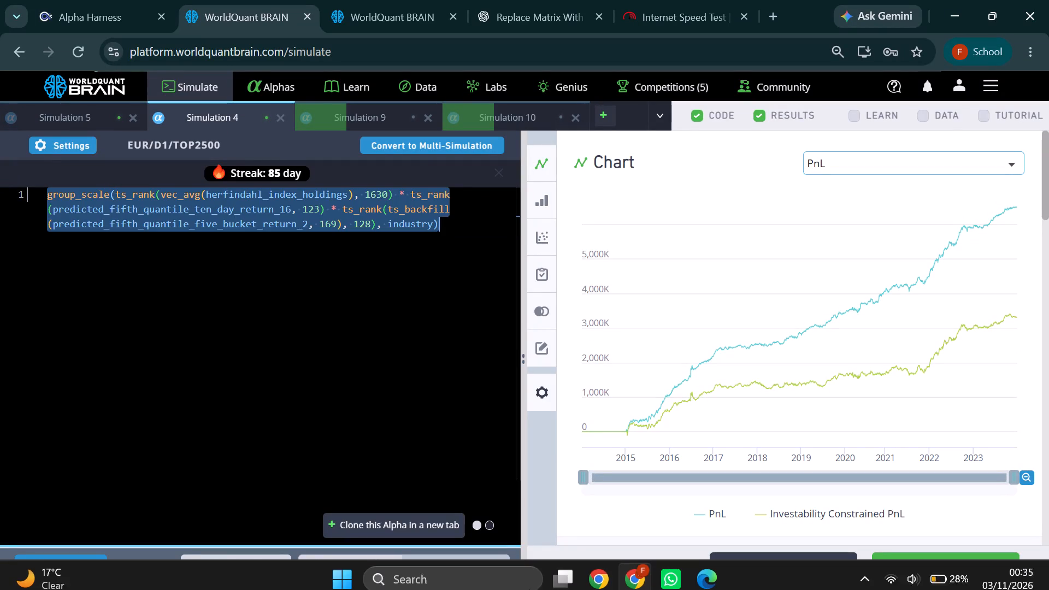
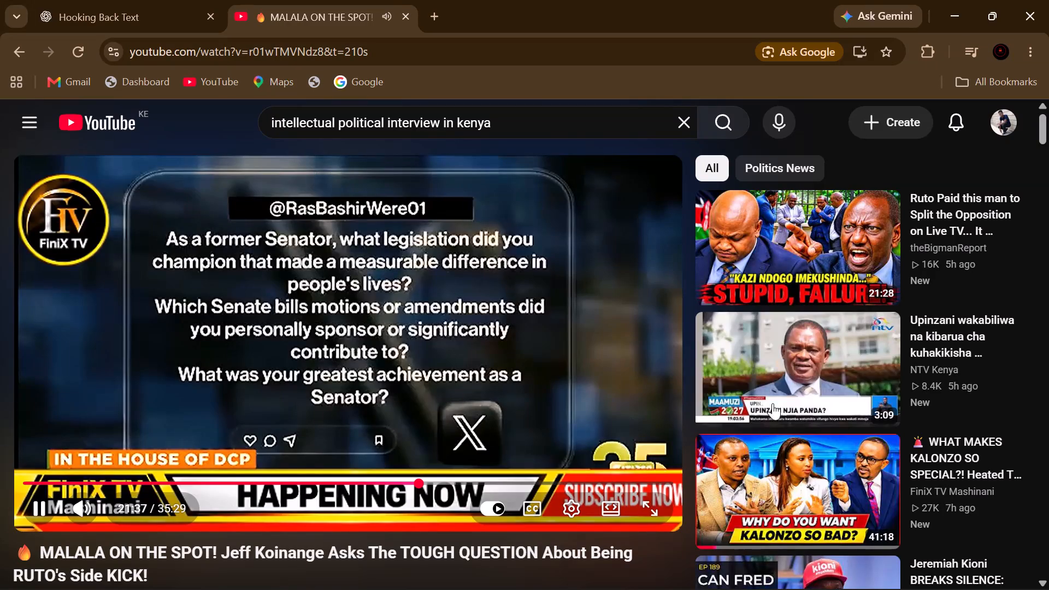
Browse the suggested YouTube videos and play the Lee Makwiny video on Sakaja's ODM move.
{"action": "scroll", "coordinate": [319, 309], "scroll_direction": "down", "scroll_amount": 5}
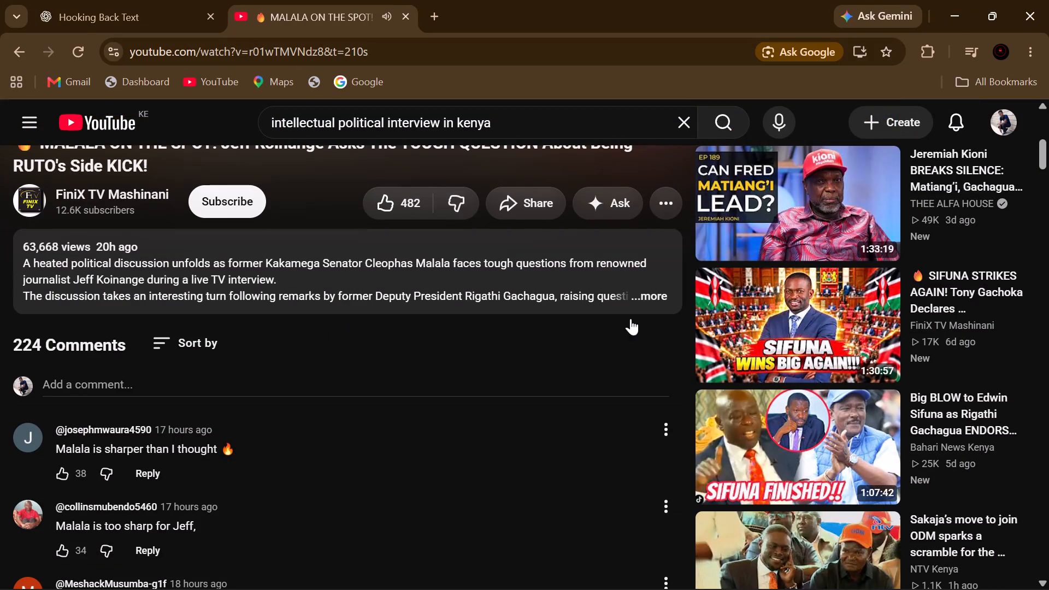
{"action": "scroll", "coordinate": [821, 312], "scroll_direction": "up", "scroll_amount": 5}
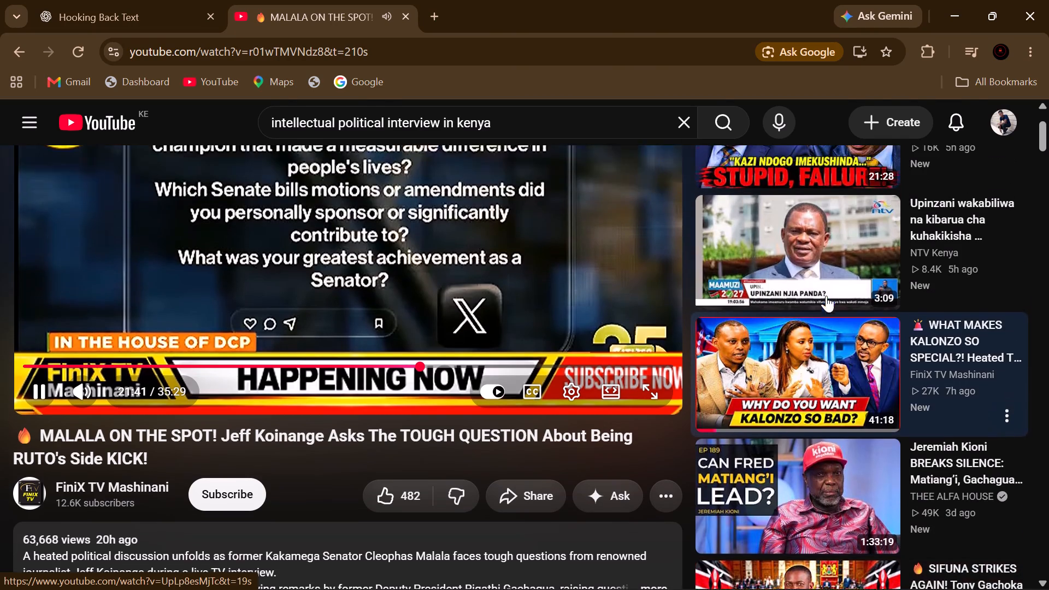
{"action": "scroll", "coordinate": [826, 296], "scroll_direction": "up", "scroll_amount": 1}
{"action": "left_click", "coordinate": [817, 369]}
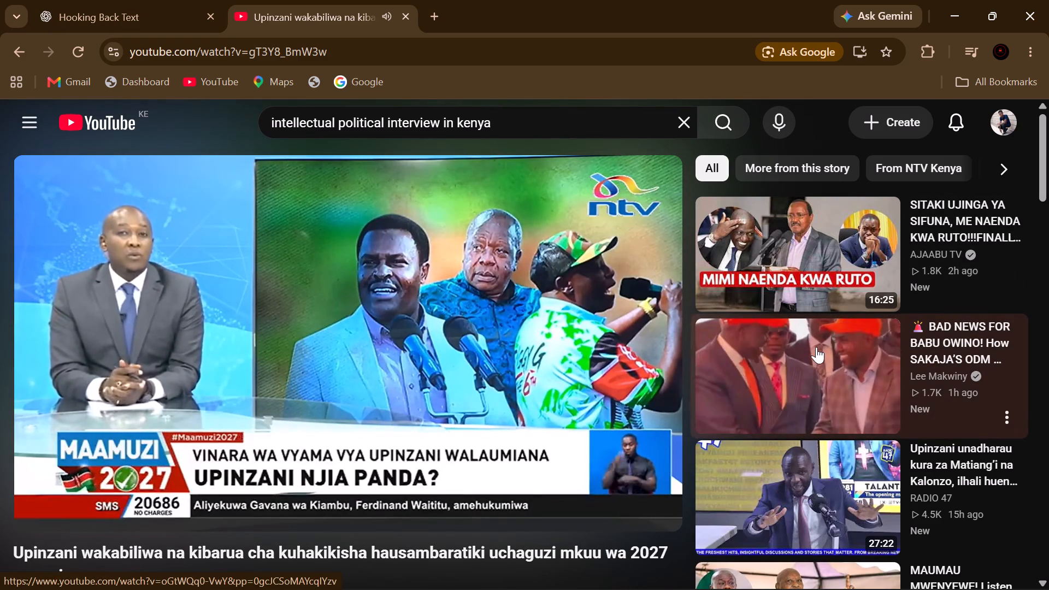
{"action": "left_click", "coordinate": [816, 347]}
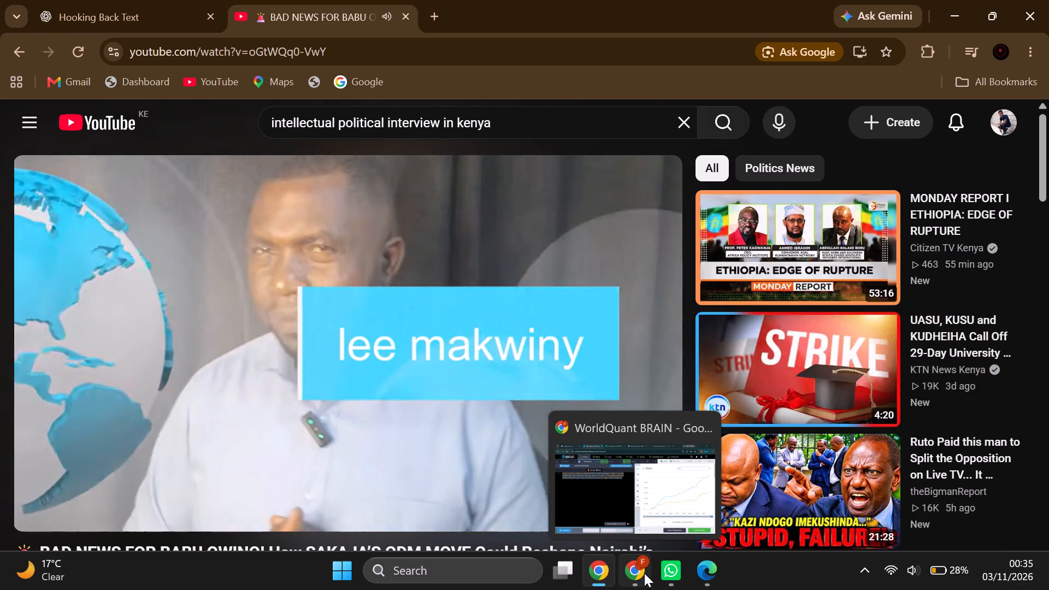
Switch back to WorldQuant BRAIN and replace the group_min operator in the Simulation 9 expression with group_zscore.
{"action": "left_click", "coordinate": [645, 573]}
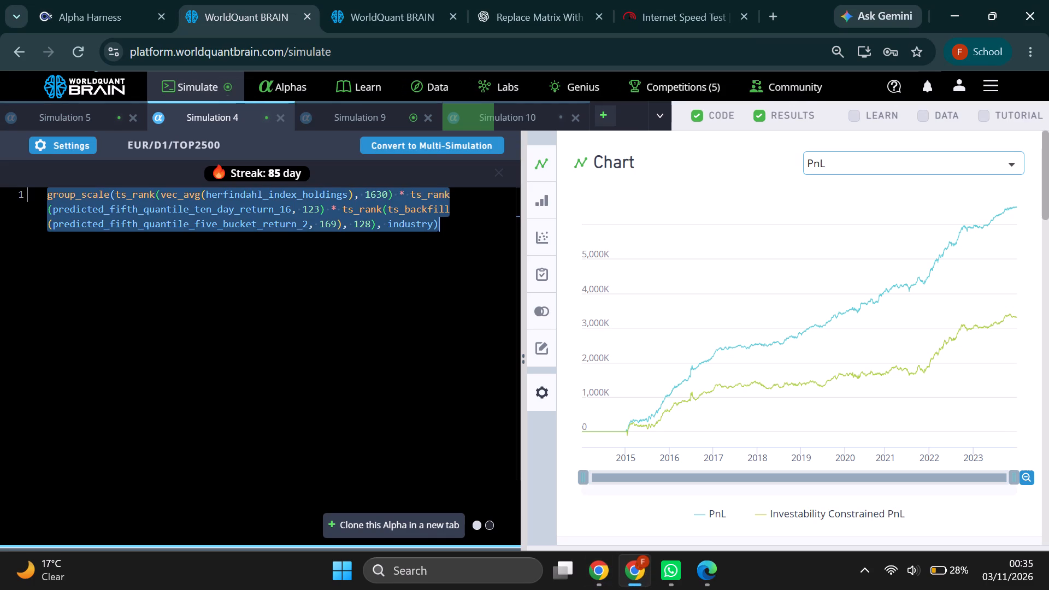
{"action": "left_click", "coordinate": [357, 114]}
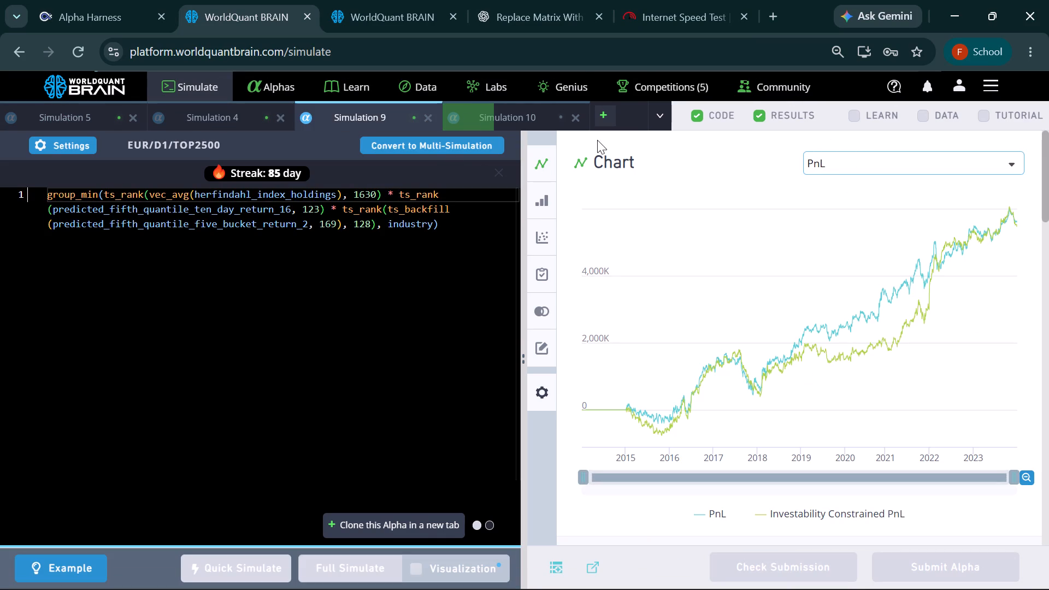
{"action": "left_click", "coordinate": [100, 192]}
{"action": "key", "text": "BackSpace"}
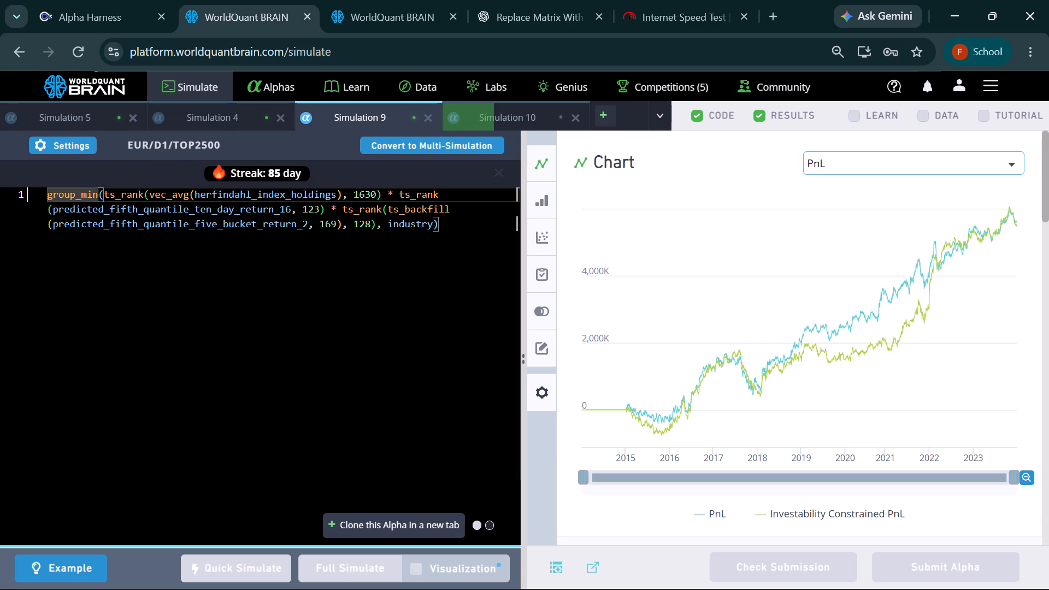
{"action": "key", "text": "BackSpace"}
{"action": "key", "text": "BackSpace"}
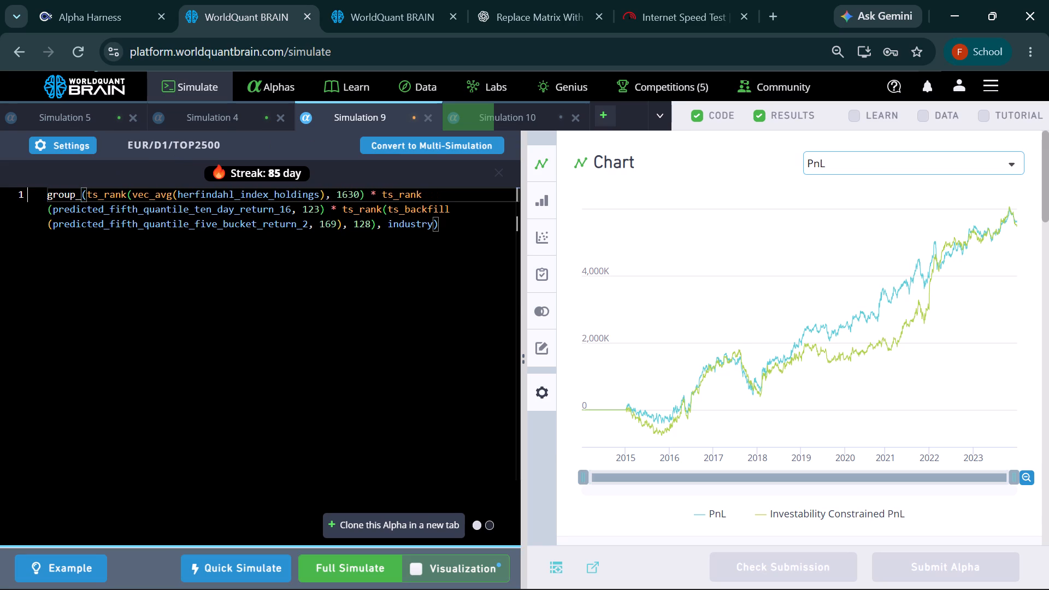